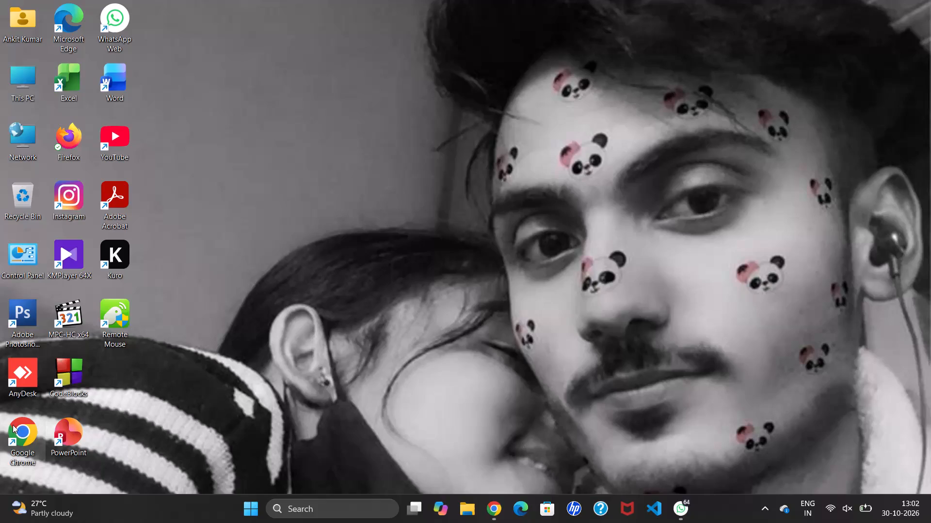
# Open Google Sheets in Google Chrome and create a blank spreadsheet.
pyautogui.doubleClick(14, 425)
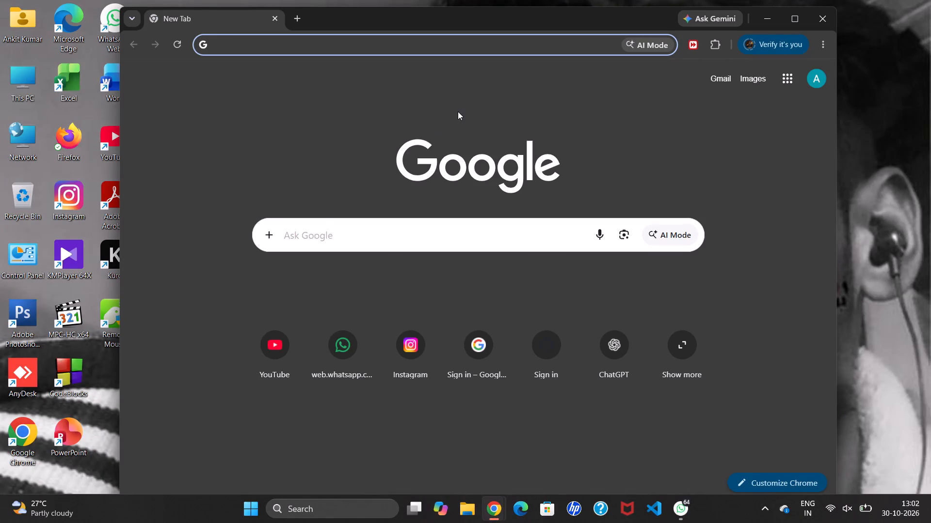
pyautogui.click(781, 77)
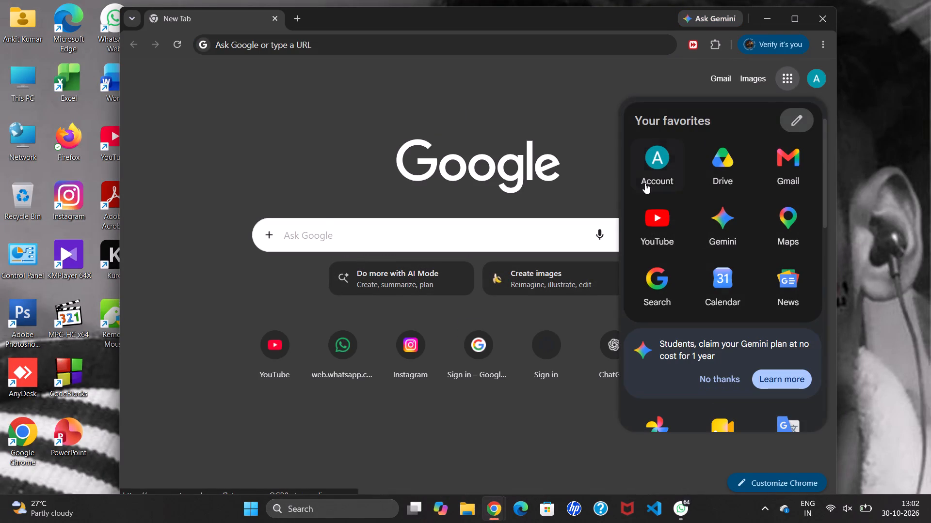
pyautogui.scroll(-3, 675, 237)
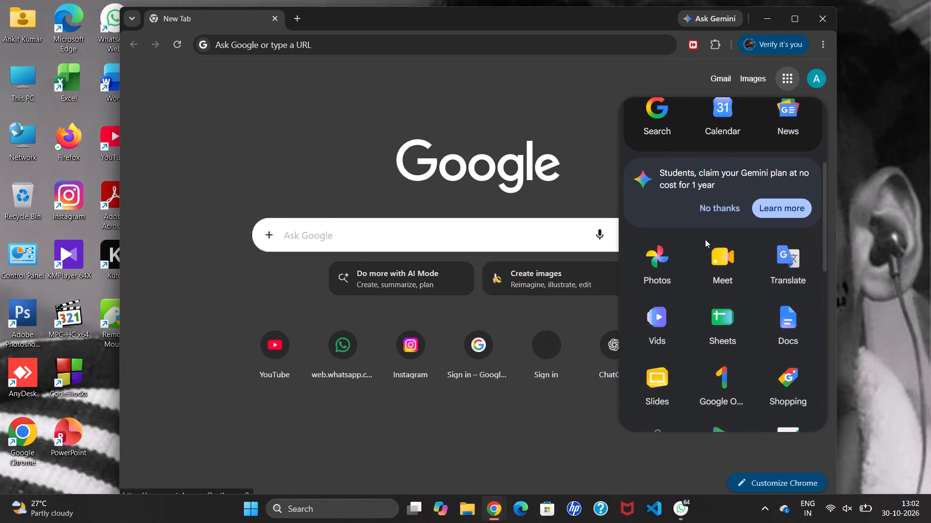
pyautogui.doubleClick(725, 329)
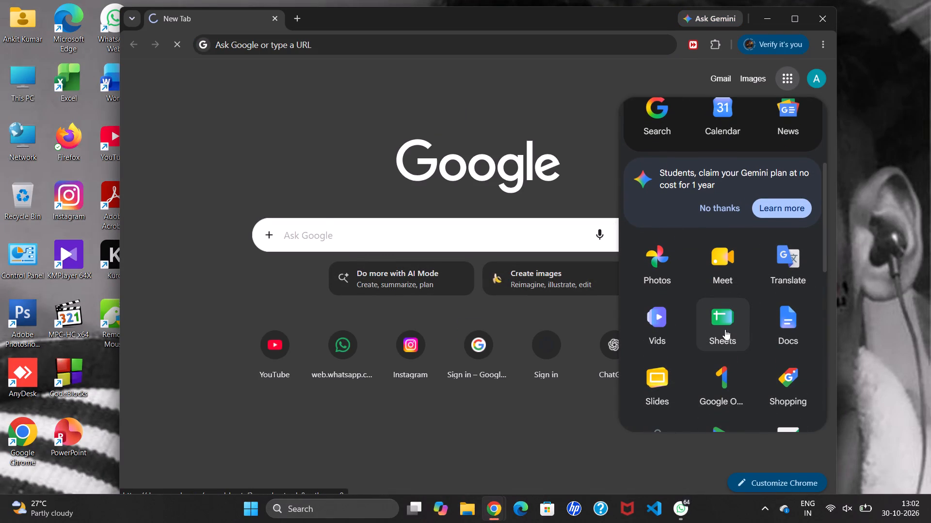
pyautogui.doubleClick(725, 329)
pyautogui.tripleClick(728, 315)
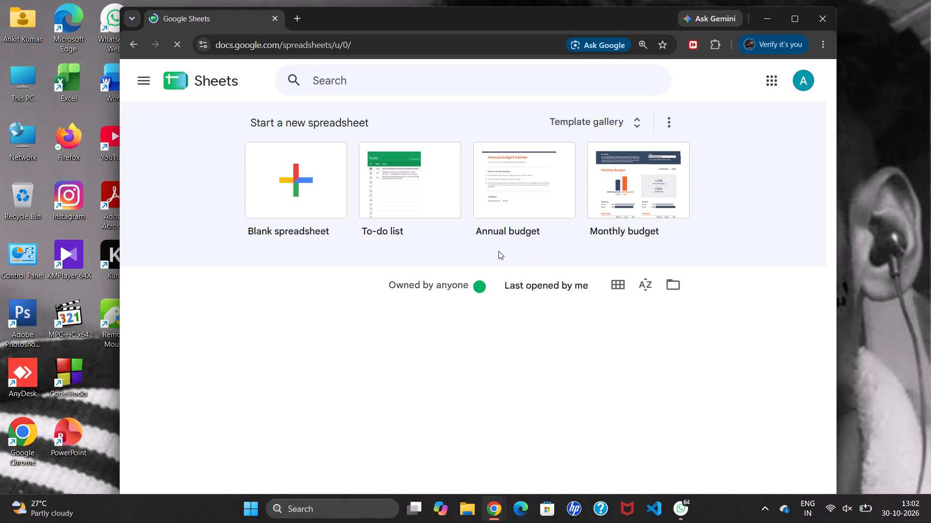
pyautogui.click(286, 193)
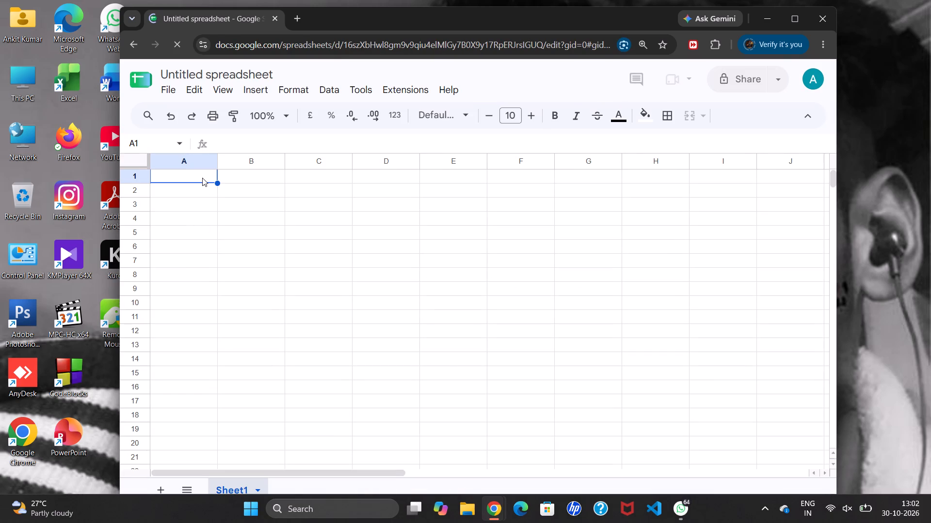
# Paste the copied student marks table into the empty sheet, starting at cell A1.
pyautogui.hotkey('ctrl', 'v')
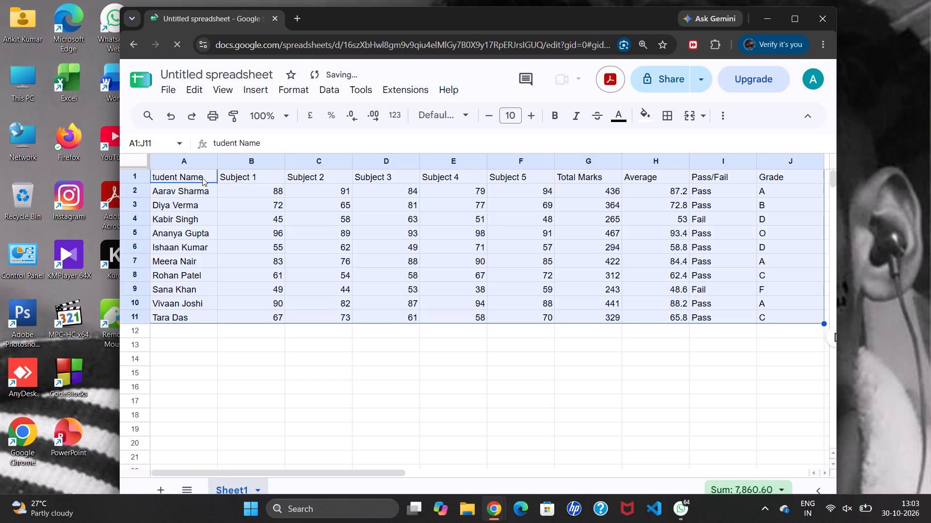
# Examine the pasted student table across all its columns, from the student names through to Grade.
pyautogui.click(403, 471)
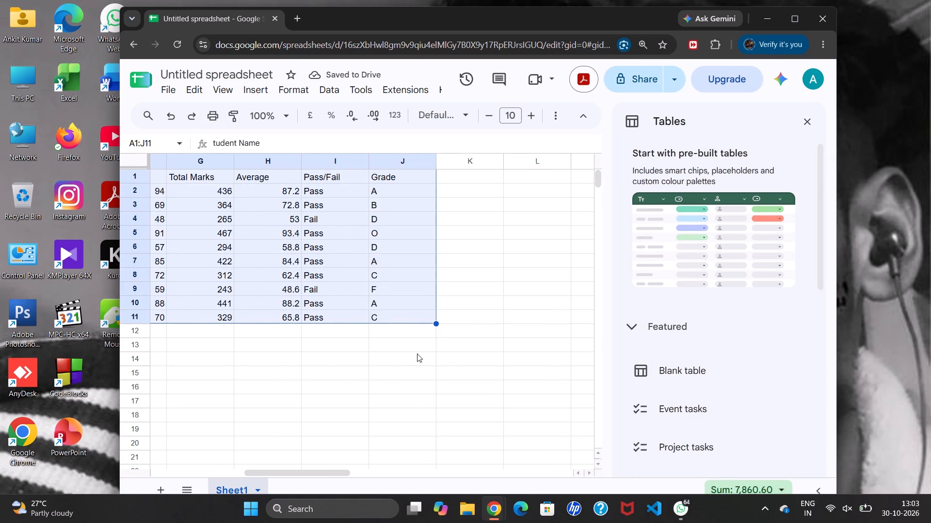
pyautogui.click(436, 360)
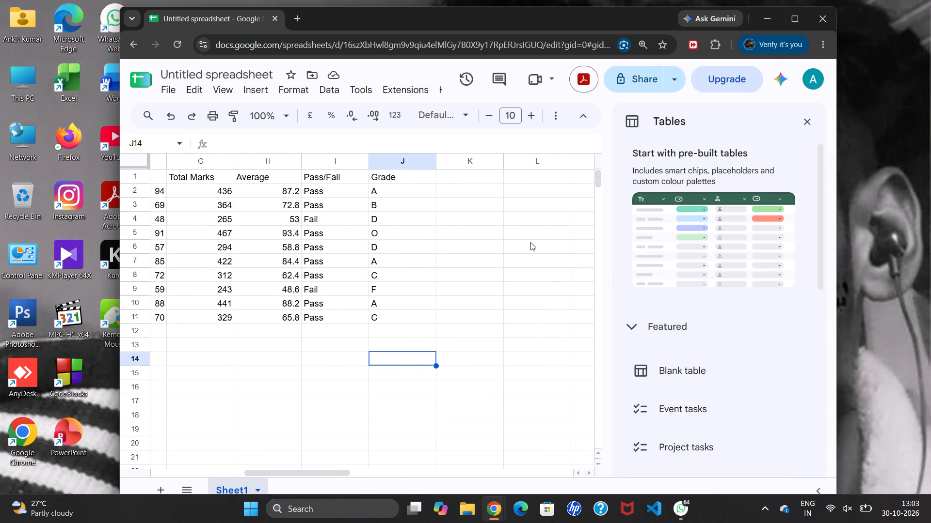
pyautogui.hscroll(5, 530, 242)
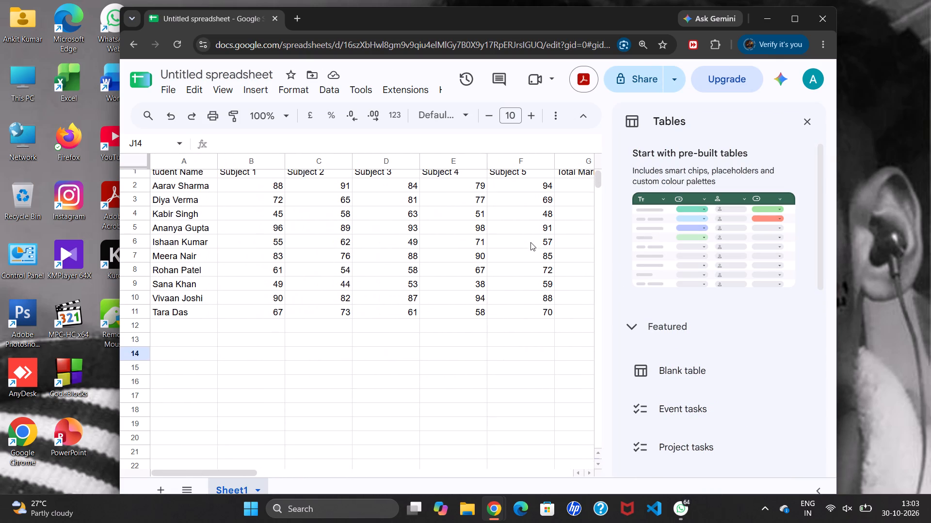
pyautogui.hscroll(-3, 530, 242)
pyautogui.scroll(1, 530, 242)
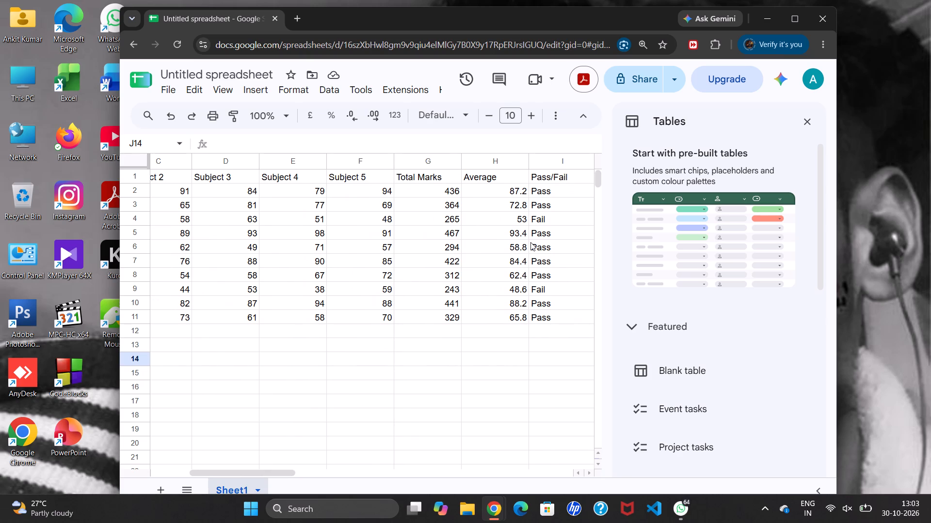
pyautogui.hscroll(1, 530, 242)
pyautogui.hscroll(-1, 530, 242)
pyautogui.hscroll(1, 530, 242)
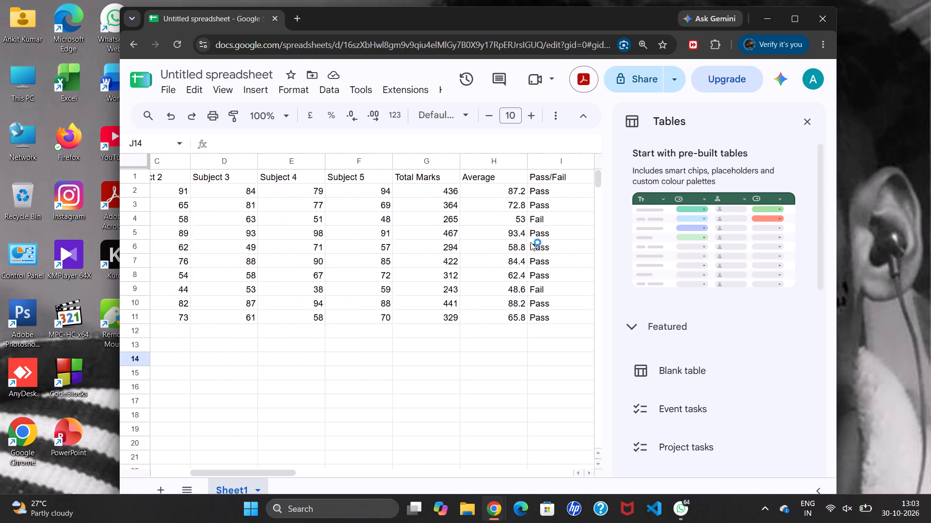
pyautogui.hscroll(1, 530, 242)
pyautogui.hscroll(-1, 530, 242)
pyautogui.hscroll(1, 530, 242)
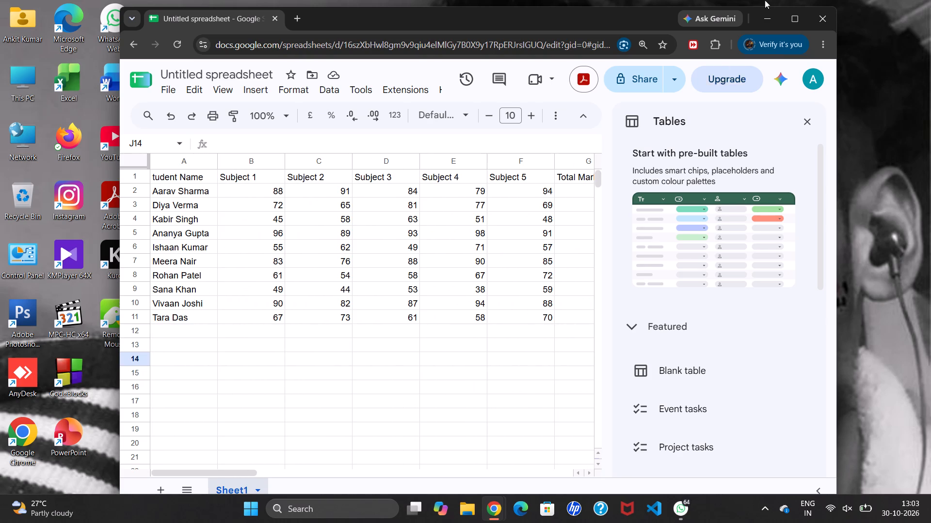
# Maximize the browser window and close the Tables sidebar to give the sheet full width.
pyautogui.click(797, 15)
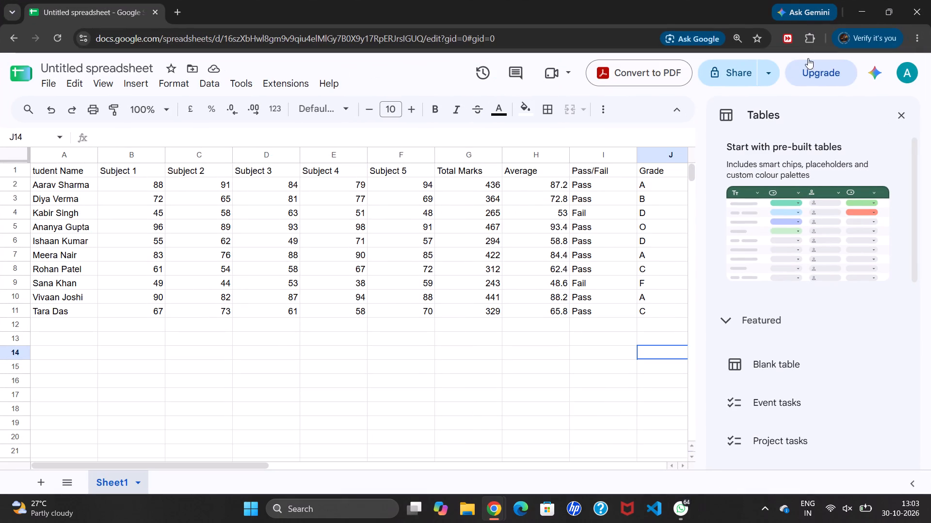
pyautogui.click(906, 119)
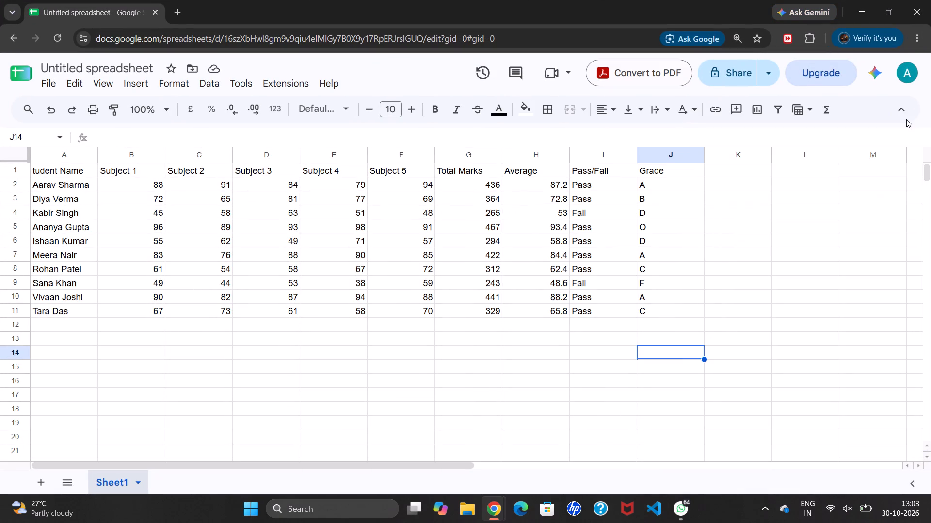
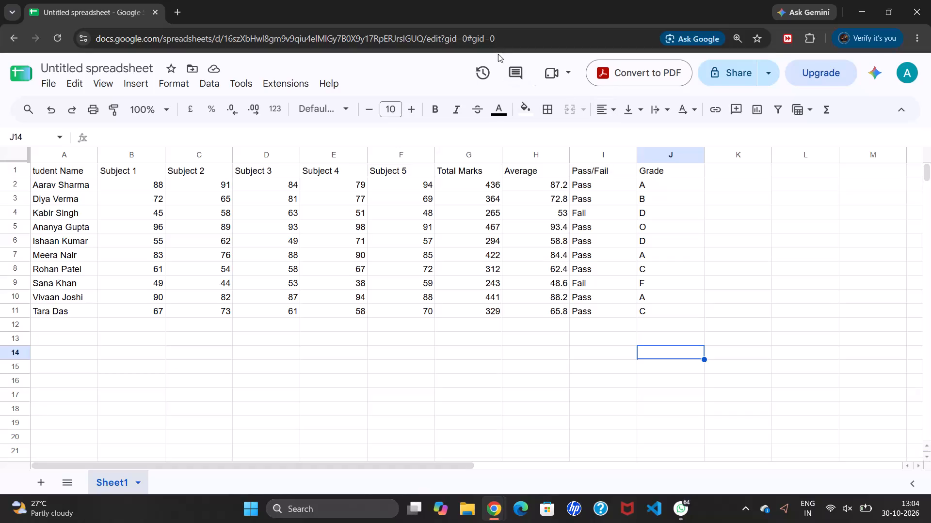
# Insert an empty column before the student names column.
pyautogui.click(70, 153)
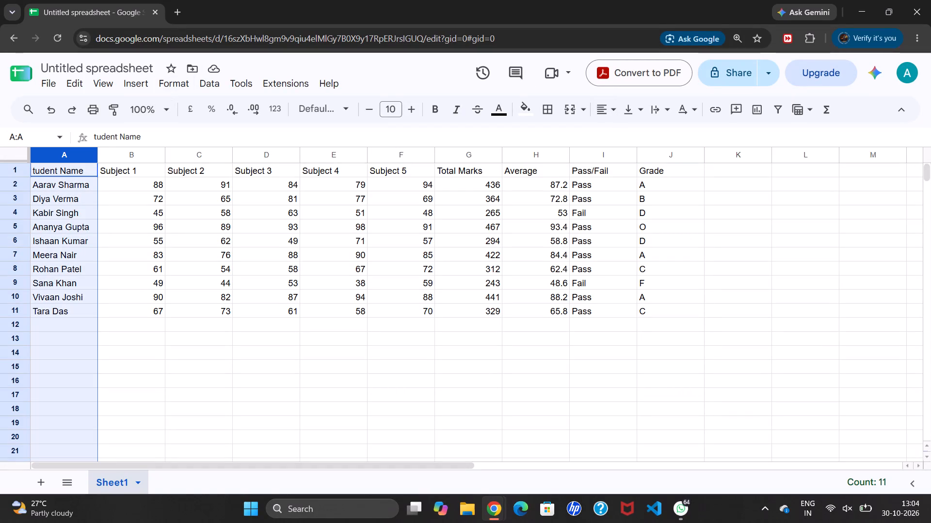
pyautogui.click(86, 156)
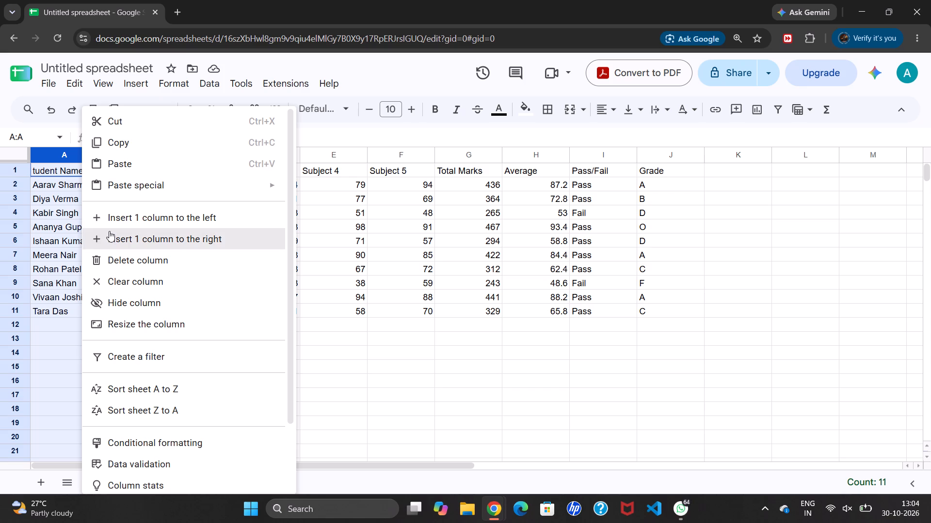
pyautogui.click(121, 217)
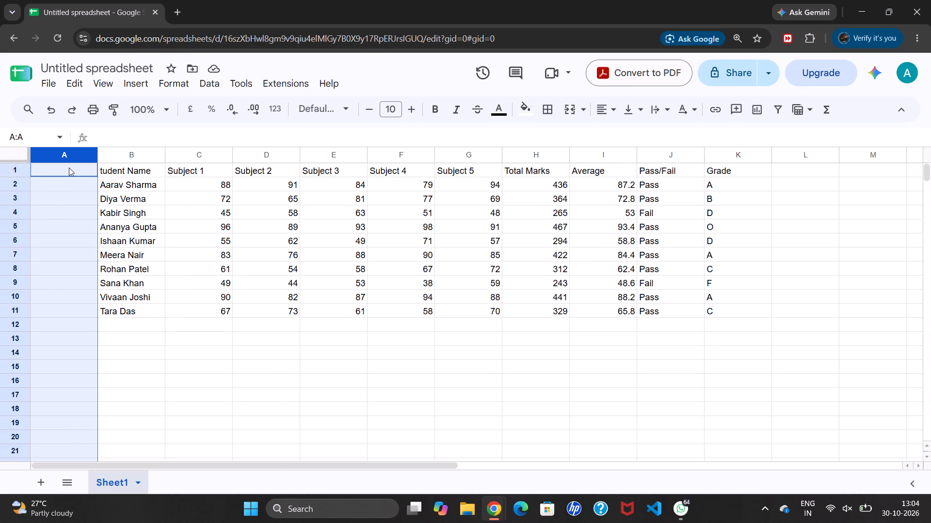
# Number the rows in the empty column A with 1 to 11, from cell A1 down to A11.
pyautogui.press('1')
pyautogui.press('Return')
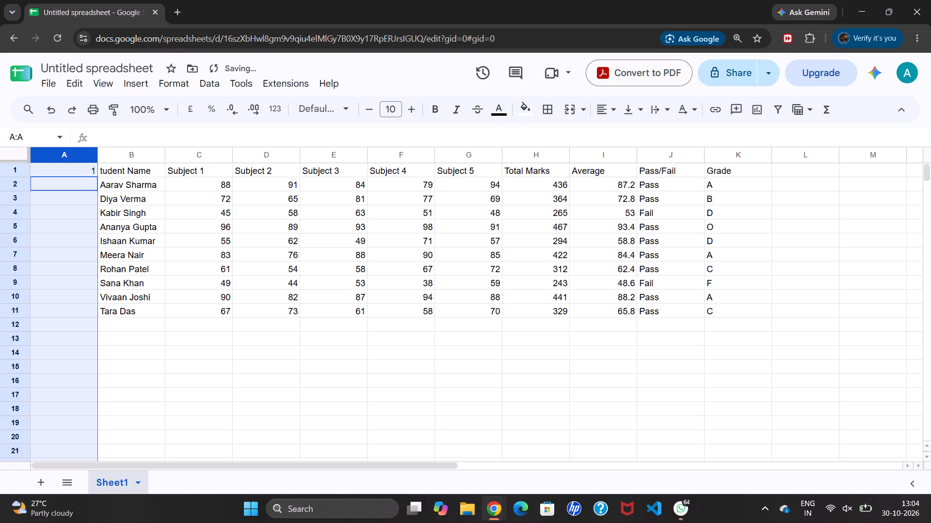
pyautogui.press('2')
pyautogui.press('Return')
pyautogui.press('3')
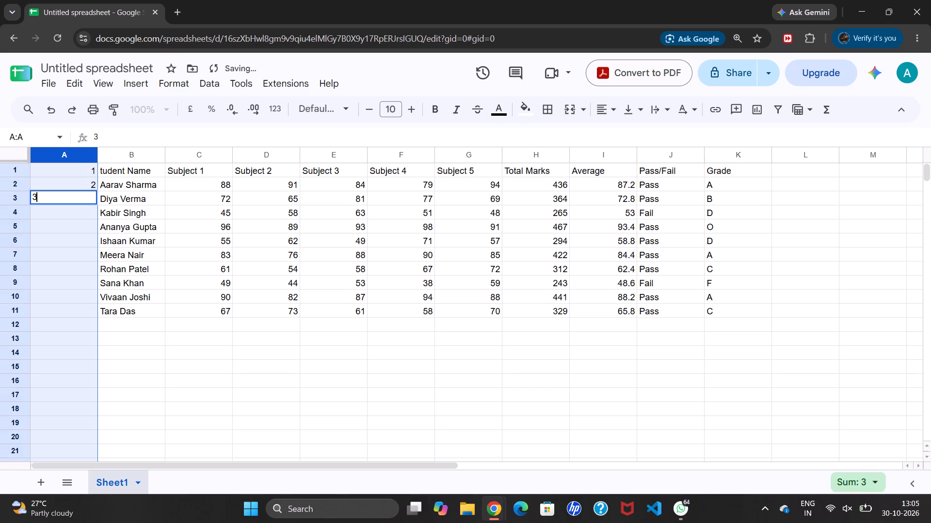
pyautogui.press('Return')
pyautogui.press('4')
pyautogui.press('Return')
pyautogui.press('5')
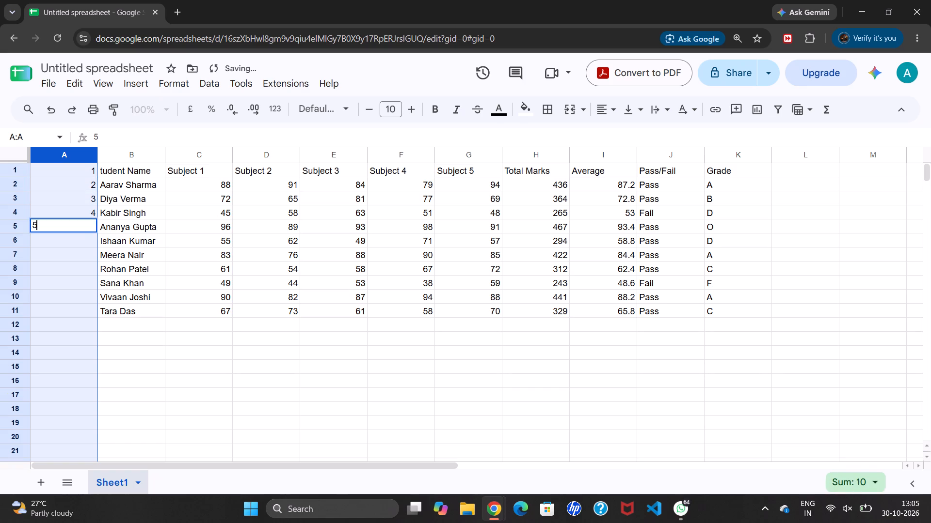
pyautogui.press('Return')
pyautogui.press('6')
pyautogui.press('Return')
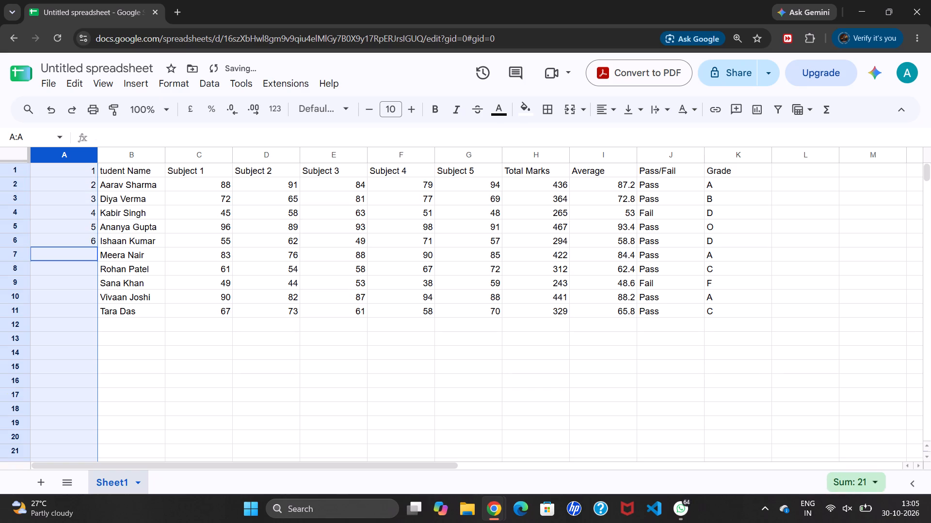
pyautogui.press('7')
pyautogui.press('Return')
pyautogui.press('8')
pyautogui.press('Return')
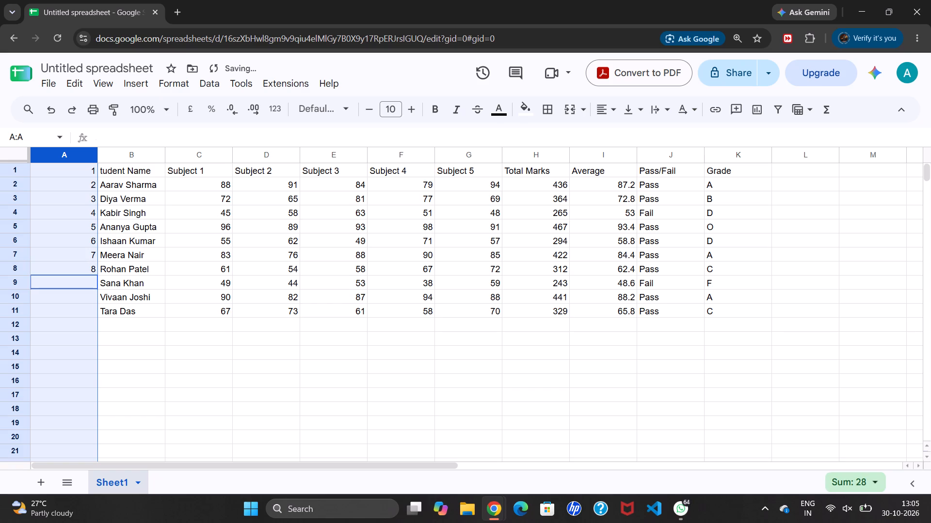
pyautogui.press('9')
pyautogui.press('Return')
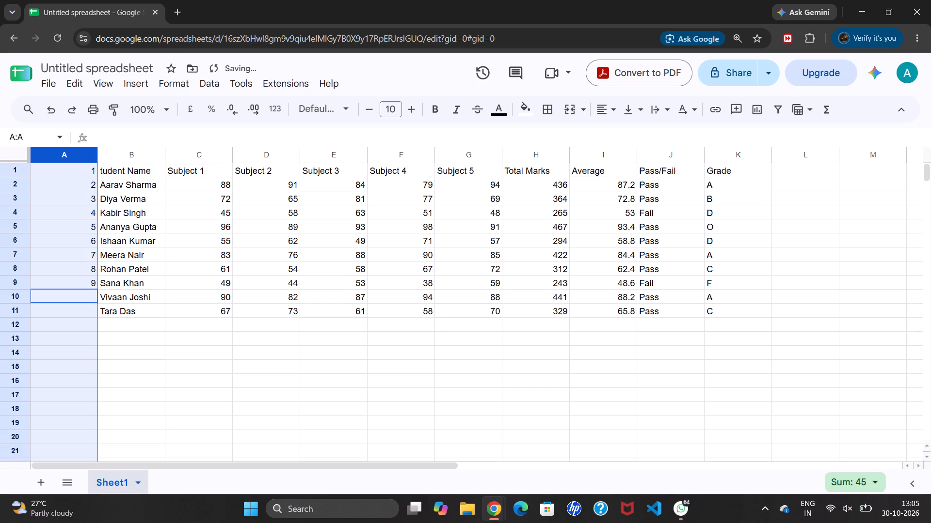
pyautogui.press('1')
pyautogui.press('0')
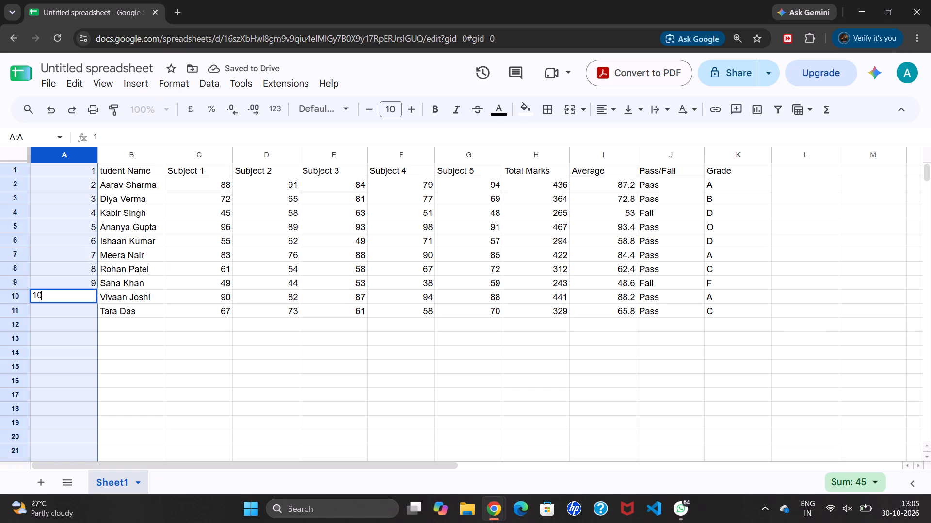
pyautogui.press('Return')
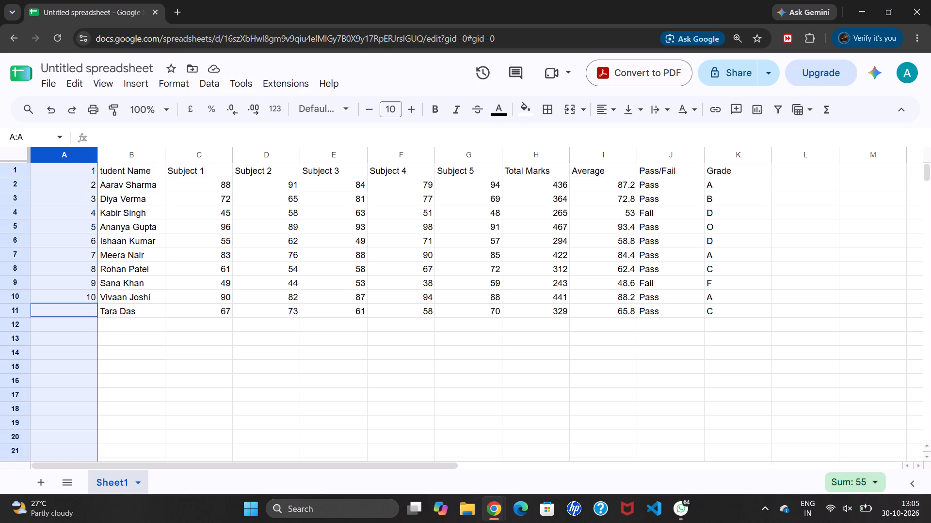
pyautogui.write('11')
pyautogui.press('Return')
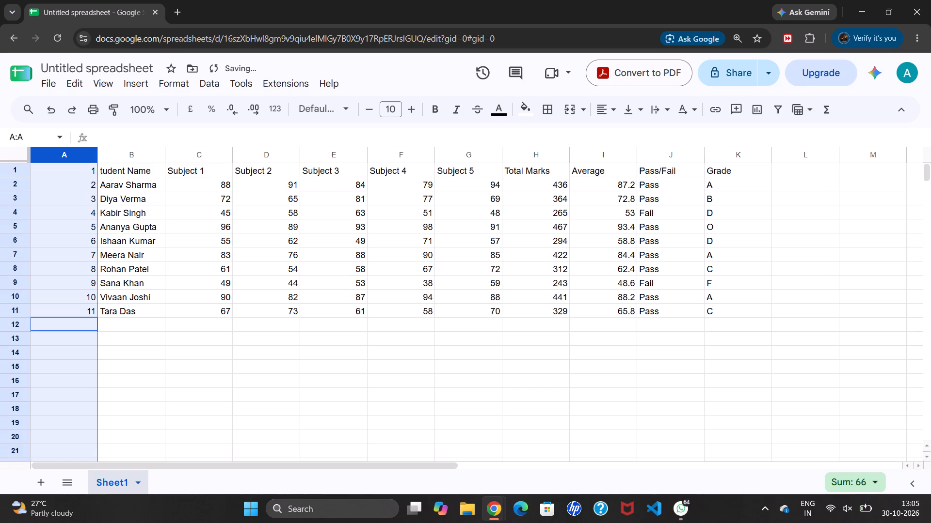
pyautogui.scroll(2, 69, 168)
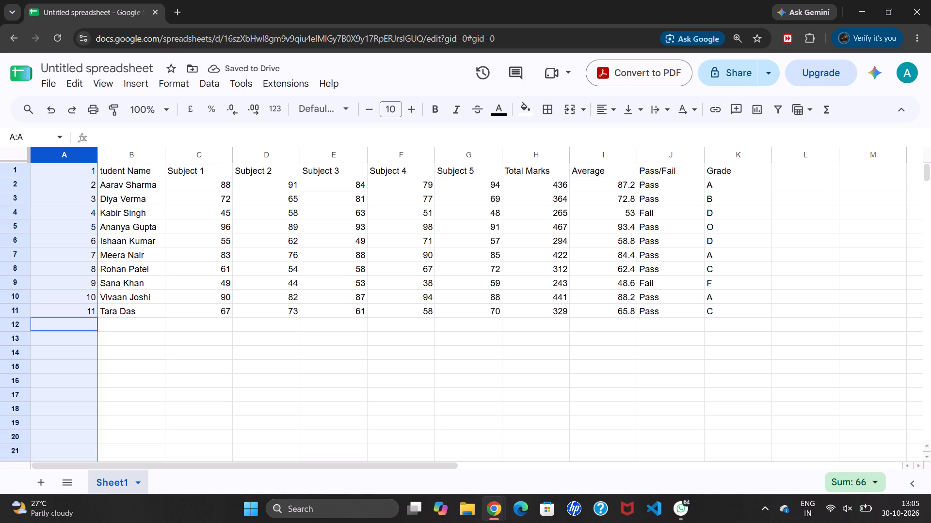
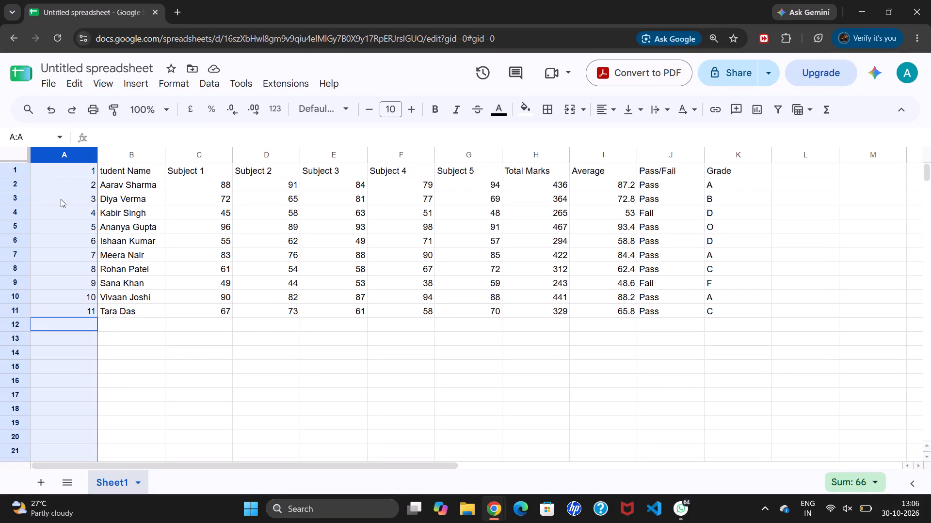
# Centre-align the serial numbers in column A horizontally.
pyautogui.click(246, 473)
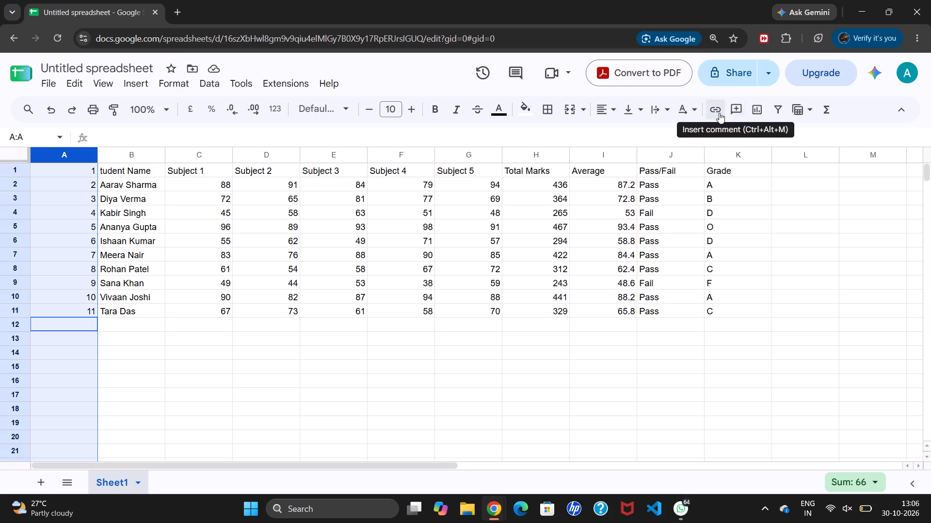
pyautogui.click(613, 106)
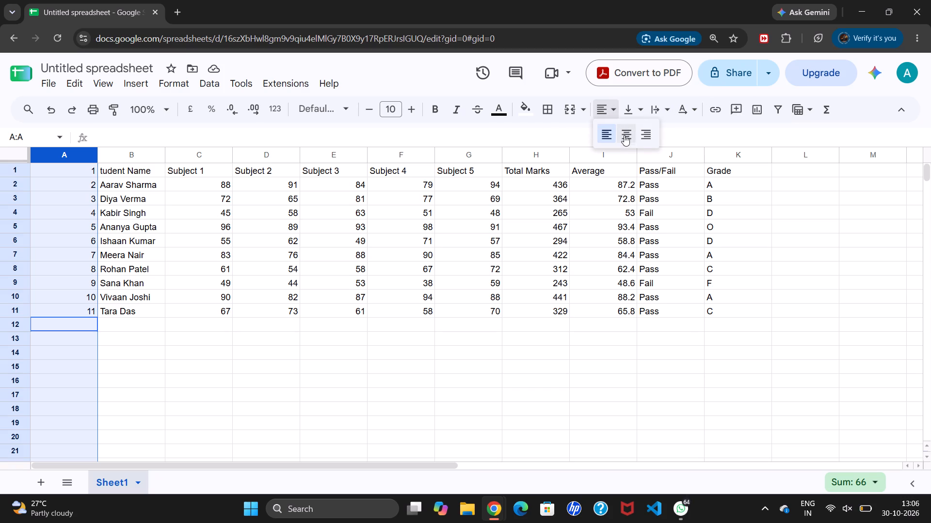
pyautogui.click(624, 135)
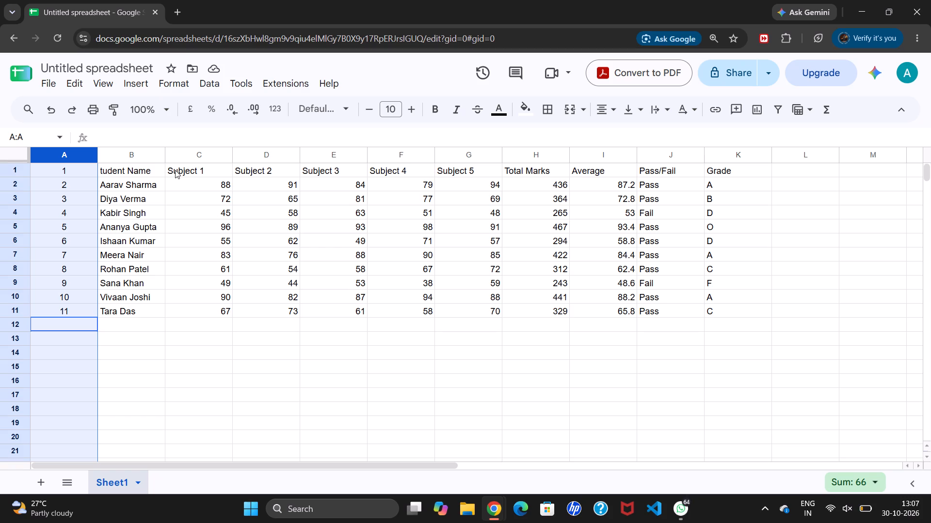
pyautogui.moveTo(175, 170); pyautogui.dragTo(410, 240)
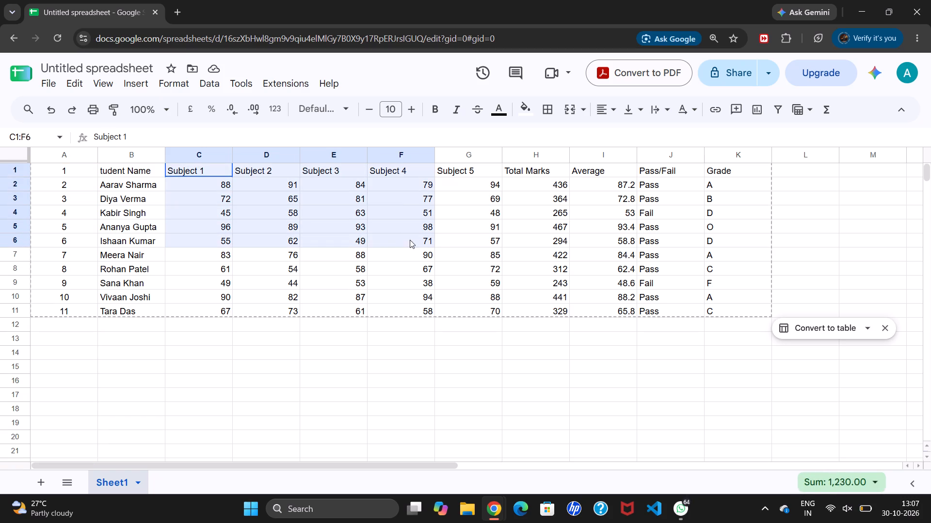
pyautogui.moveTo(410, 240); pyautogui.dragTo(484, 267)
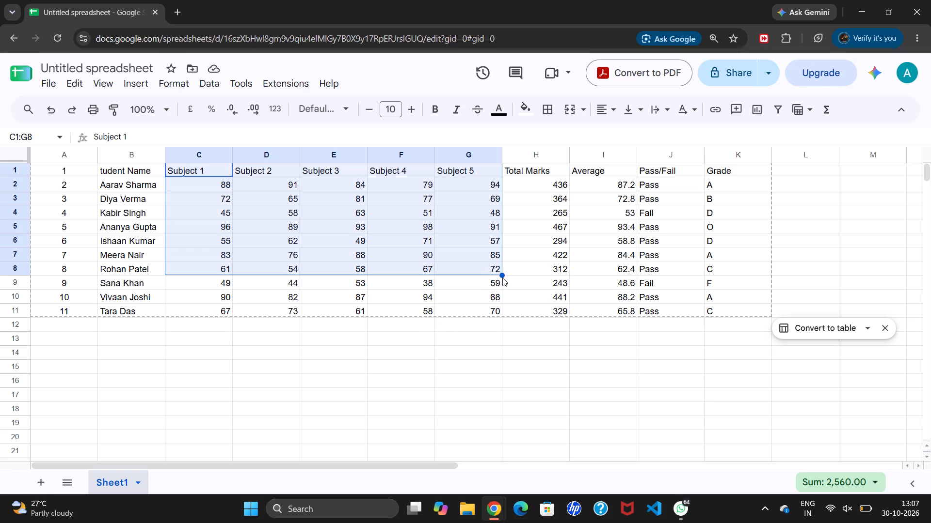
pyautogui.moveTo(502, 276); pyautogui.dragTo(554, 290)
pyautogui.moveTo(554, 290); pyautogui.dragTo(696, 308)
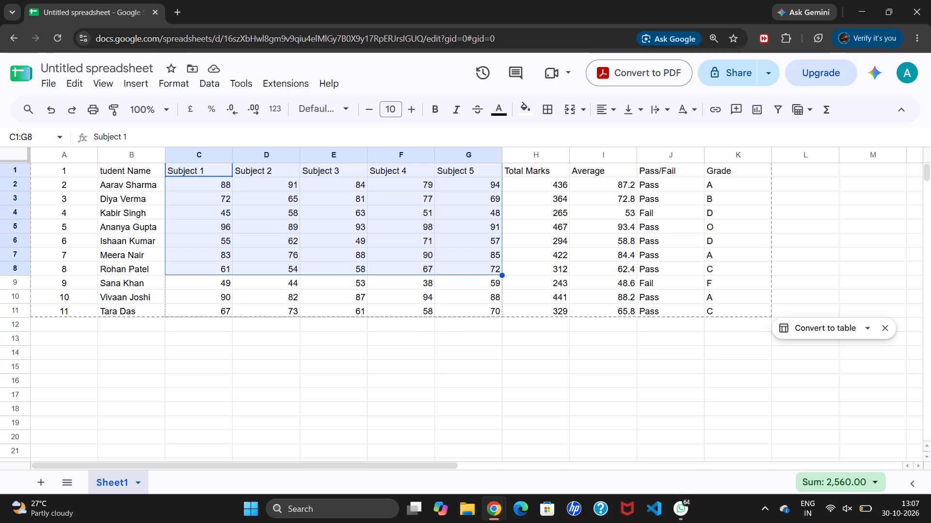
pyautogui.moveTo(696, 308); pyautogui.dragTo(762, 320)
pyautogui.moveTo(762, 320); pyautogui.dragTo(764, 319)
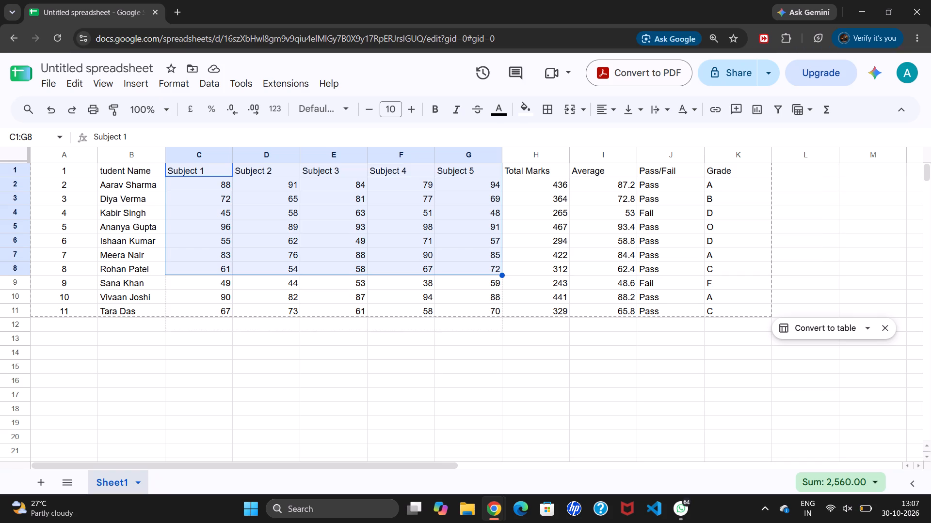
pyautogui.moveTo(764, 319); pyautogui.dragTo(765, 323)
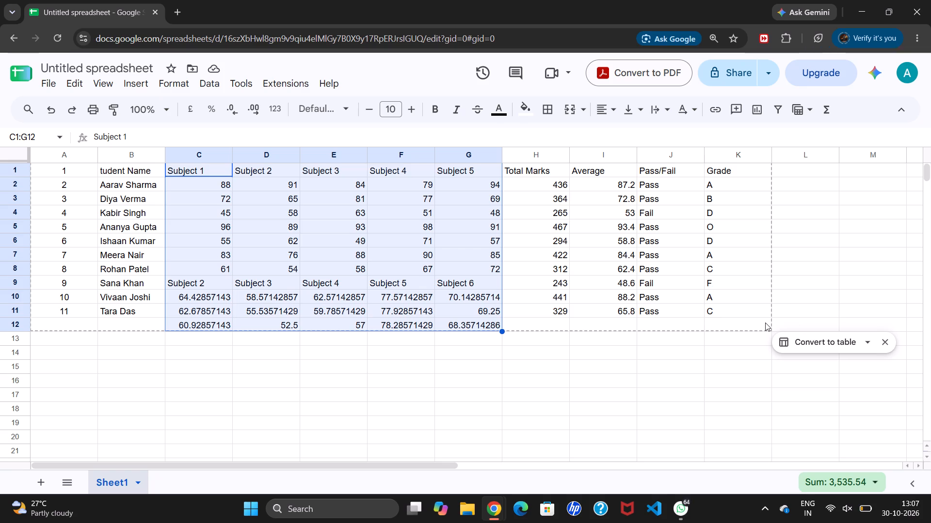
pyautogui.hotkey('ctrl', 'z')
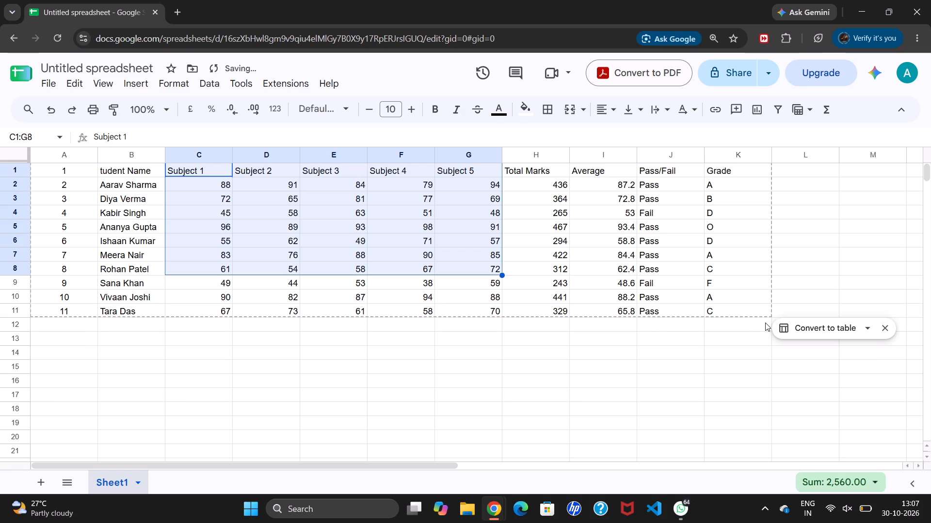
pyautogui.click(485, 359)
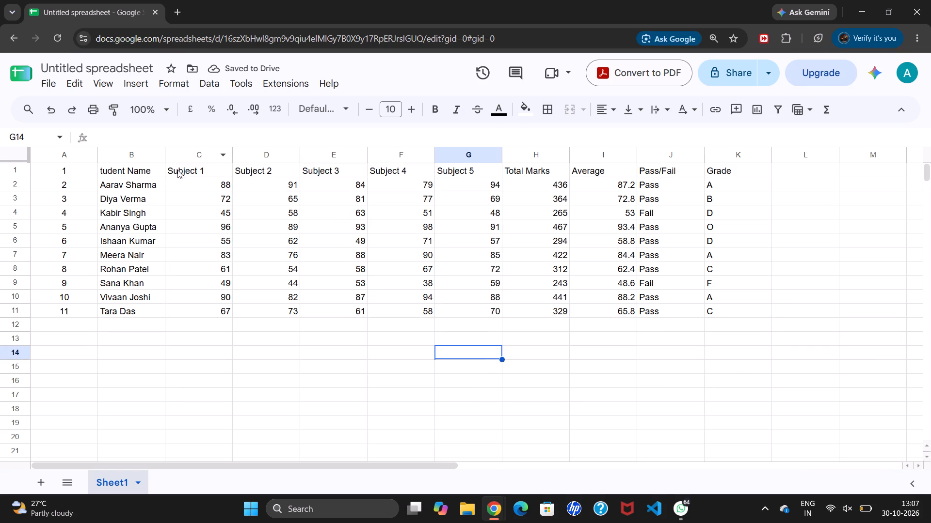
# Centre-align the range C1:K11 horizontally, from the Subject 1 column through the Grade column.
pyautogui.moveTo(170, 166); pyautogui.dragTo(345, 277)
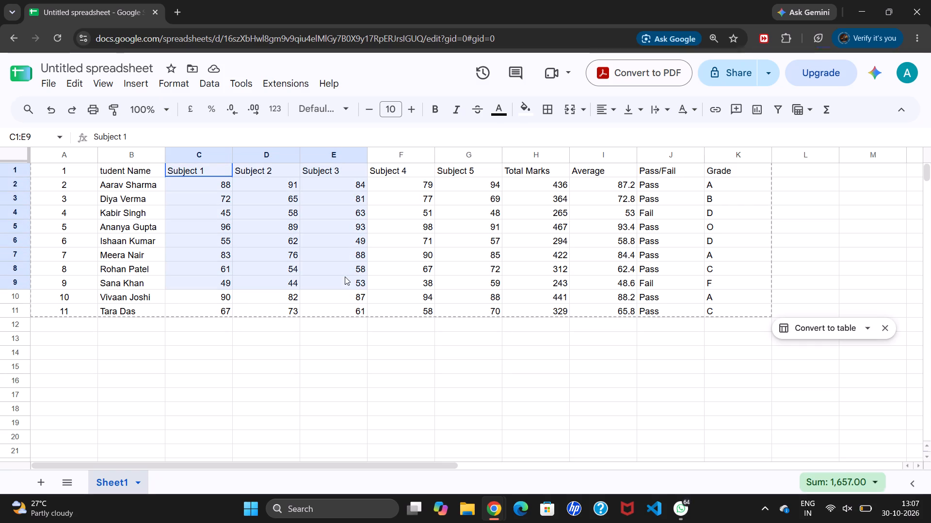
pyautogui.moveTo(345, 277); pyautogui.dragTo(383, 318)
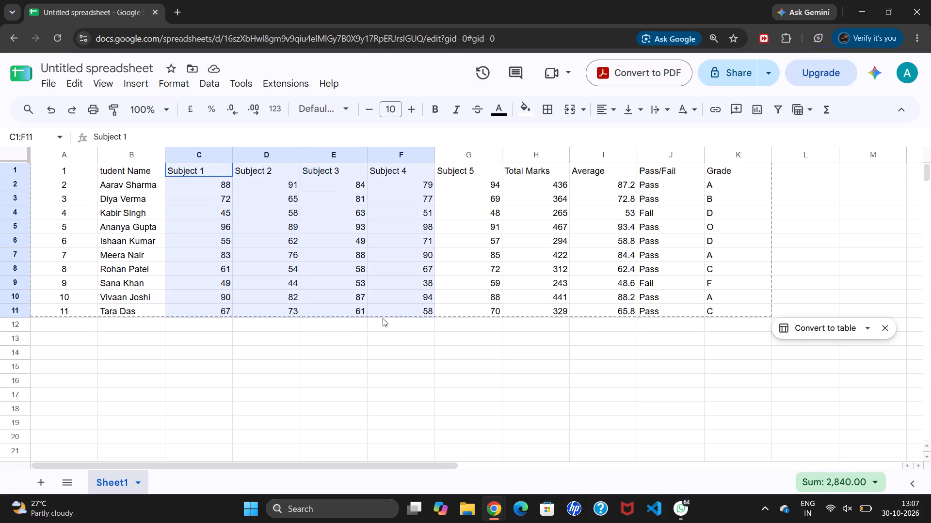
pyautogui.moveTo(383, 318); pyautogui.dragTo(513, 319)
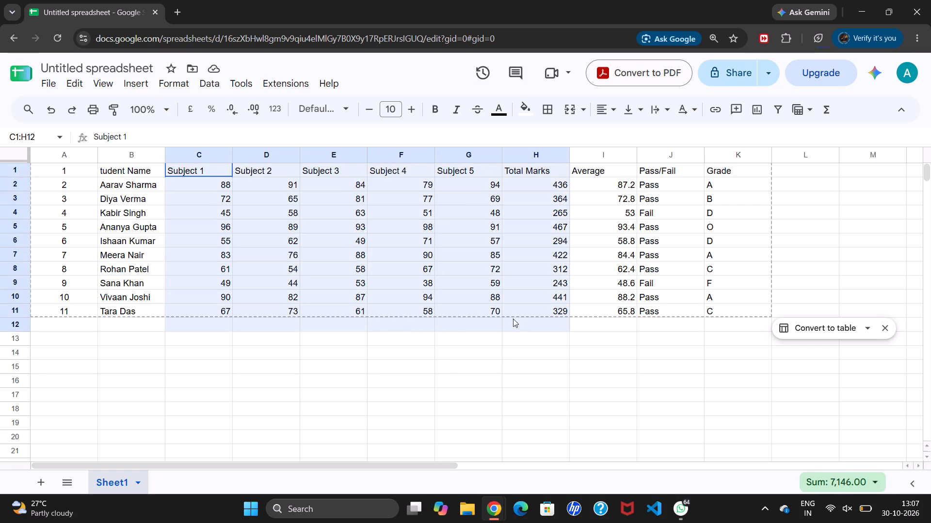
pyautogui.moveTo(513, 319); pyautogui.dragTo(645, 312)
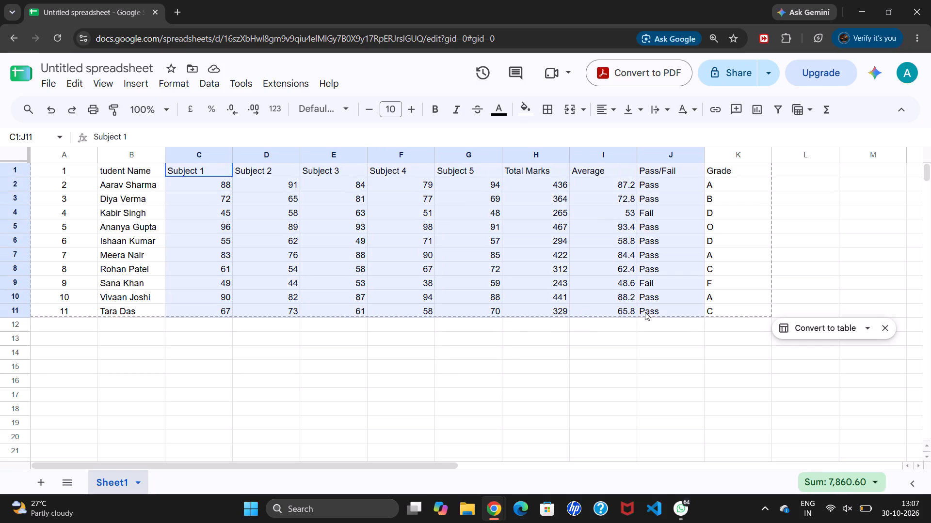
pyautogui.moveTo(645, 312); pyautogui.dragTo(749, 312)
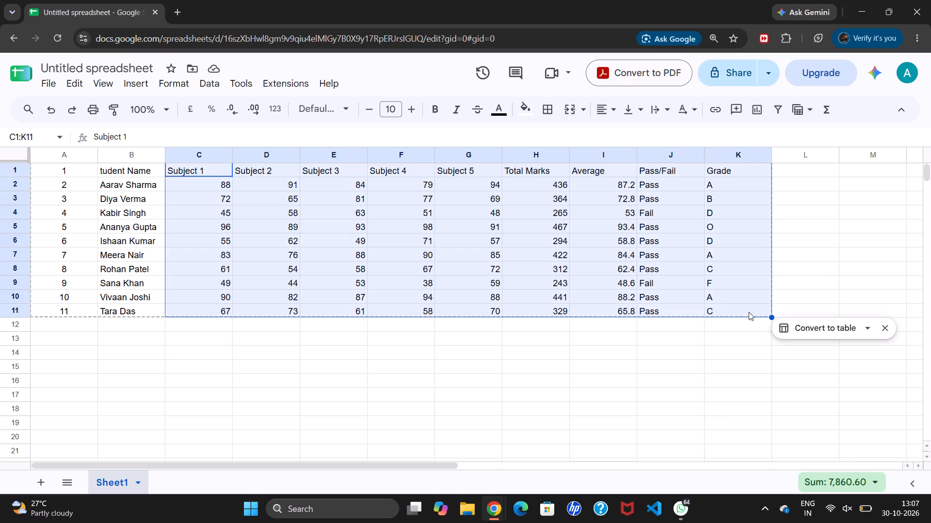
pyautogui.click(609, 109)
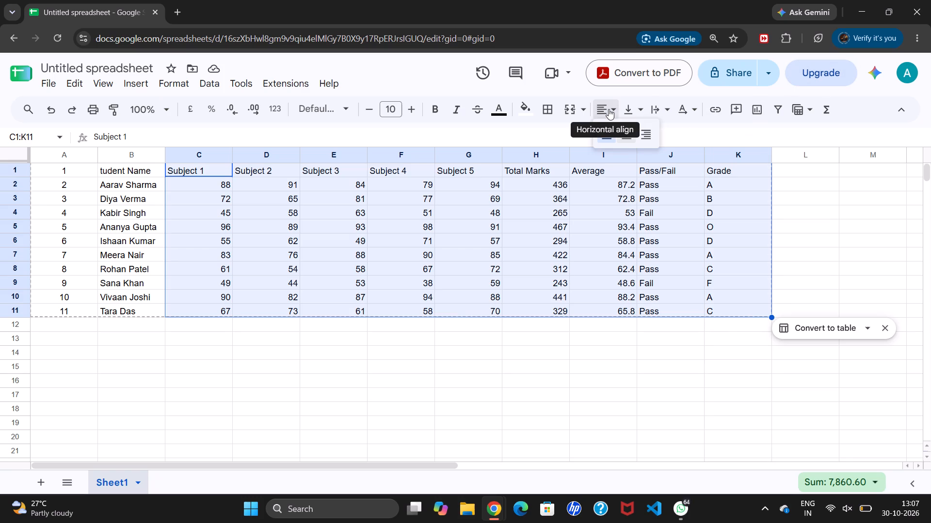
pyautogui.click(625, 136)
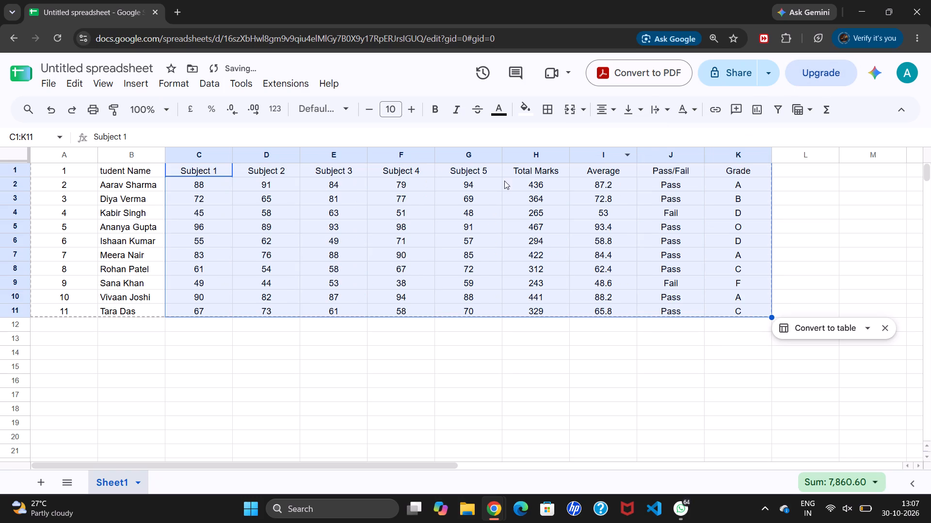
pyautogui.click(403, 411)
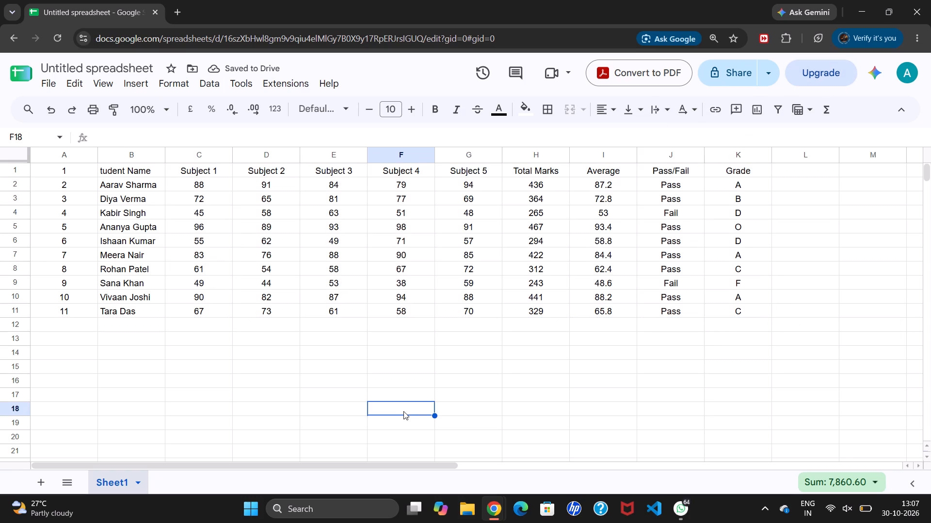
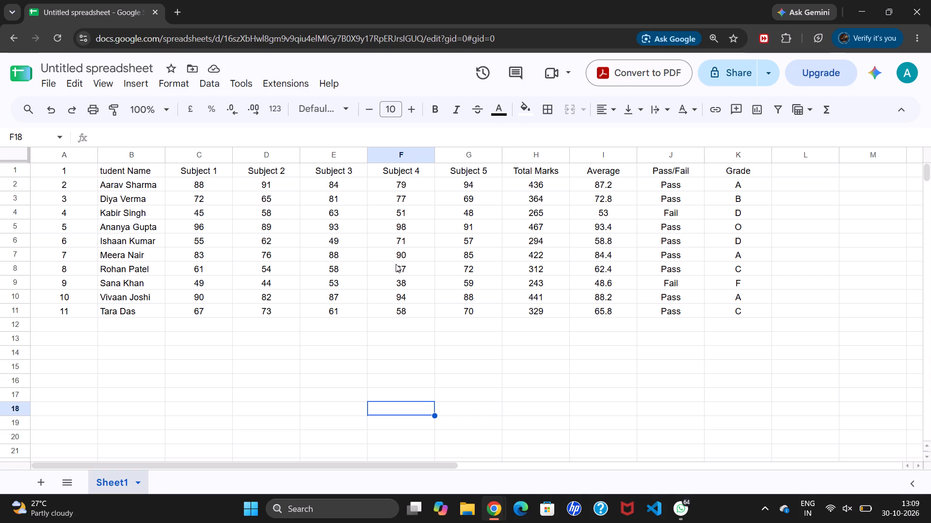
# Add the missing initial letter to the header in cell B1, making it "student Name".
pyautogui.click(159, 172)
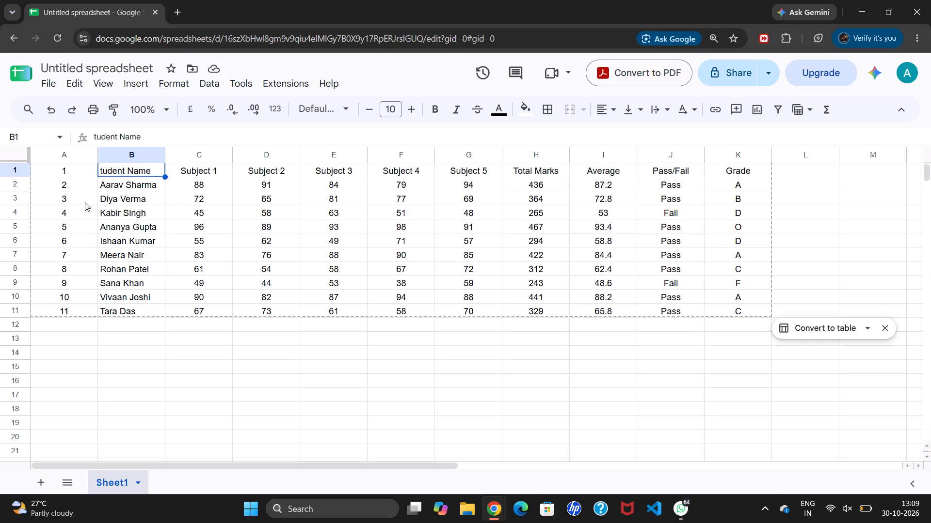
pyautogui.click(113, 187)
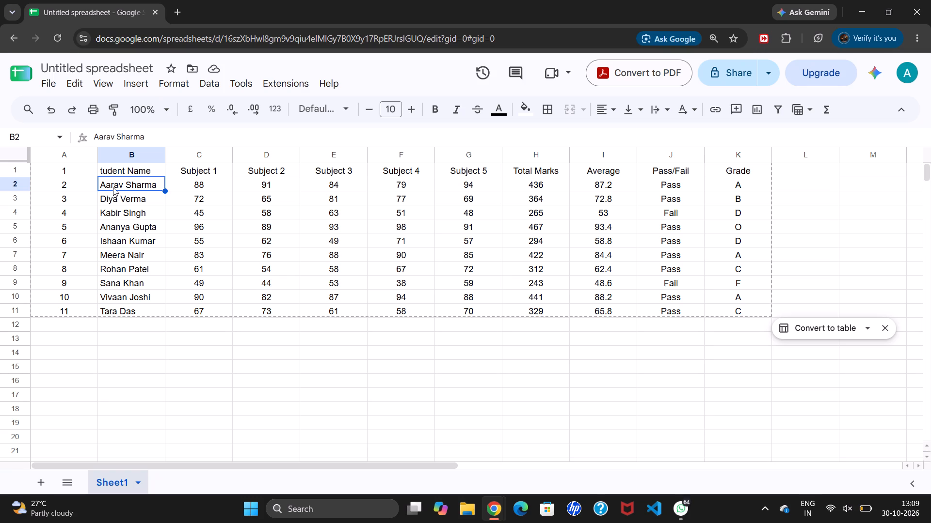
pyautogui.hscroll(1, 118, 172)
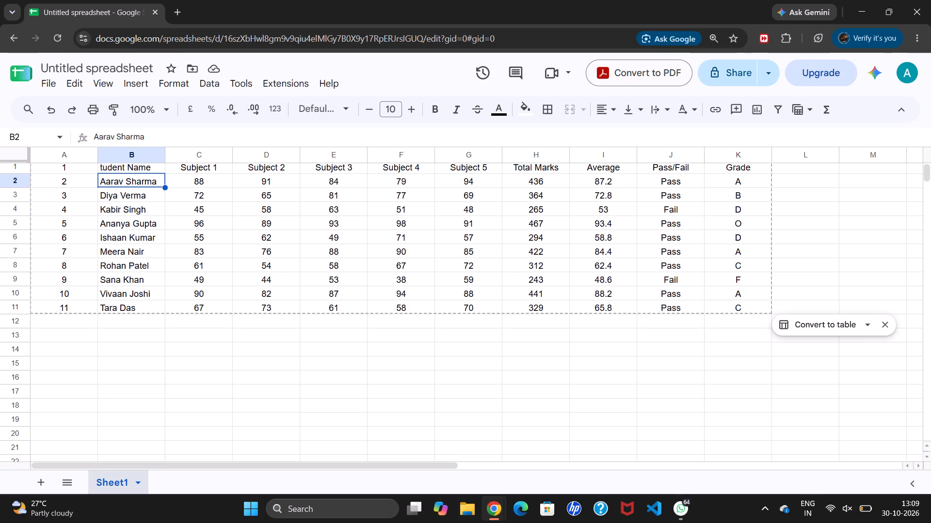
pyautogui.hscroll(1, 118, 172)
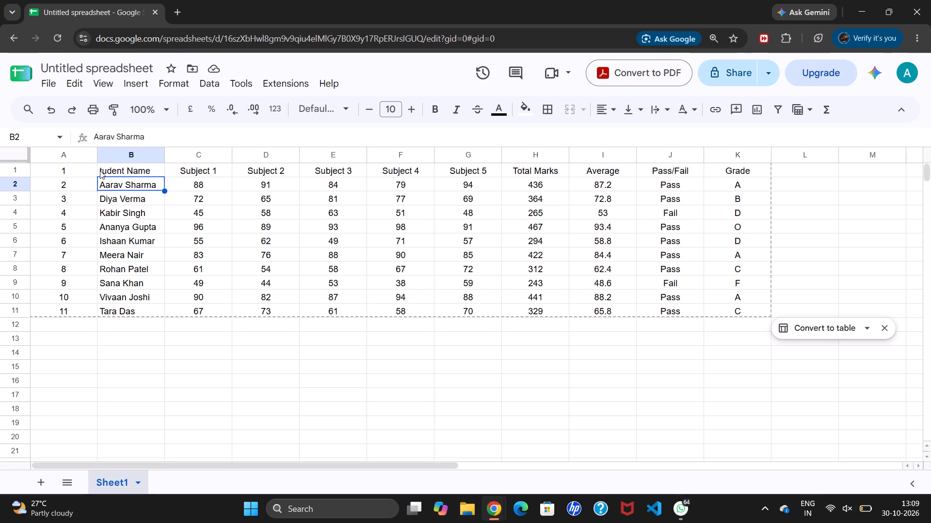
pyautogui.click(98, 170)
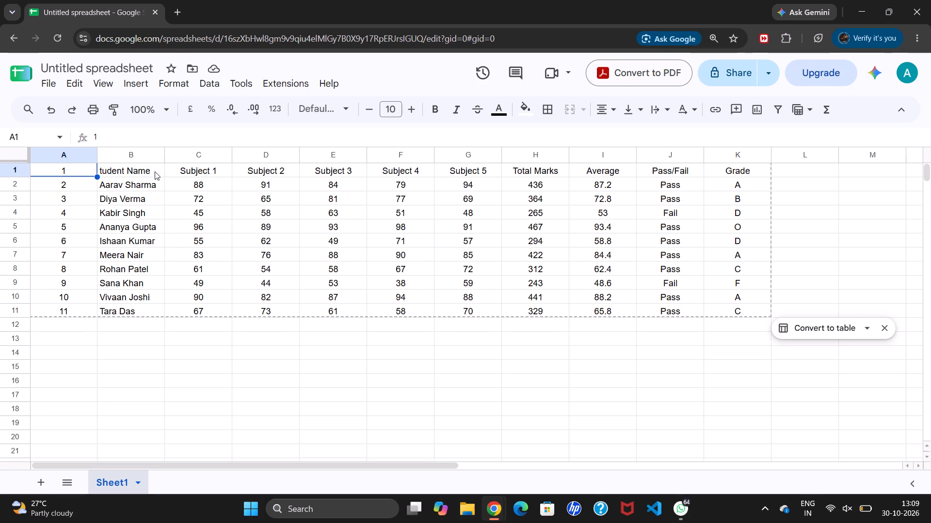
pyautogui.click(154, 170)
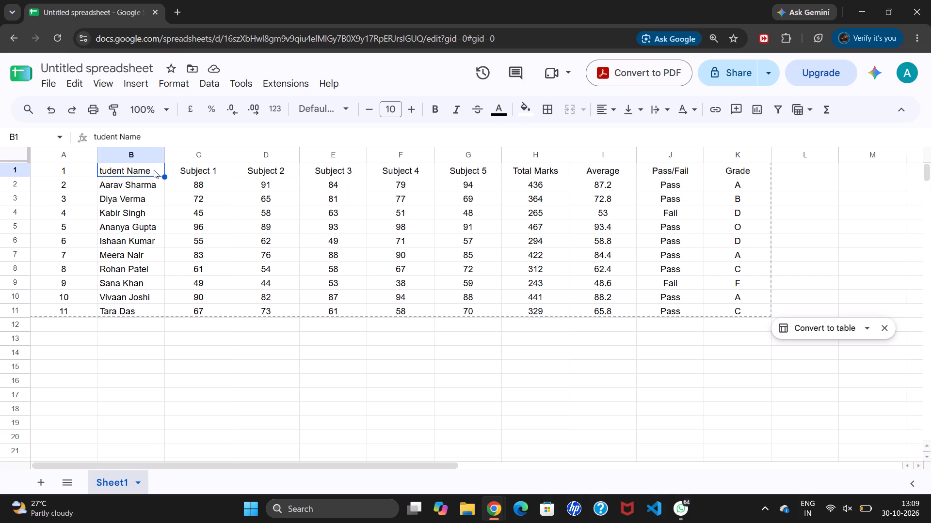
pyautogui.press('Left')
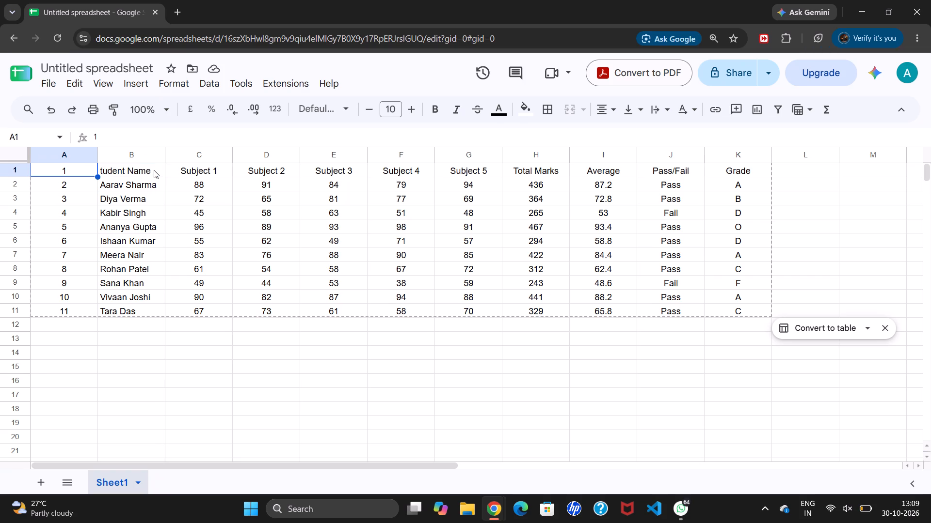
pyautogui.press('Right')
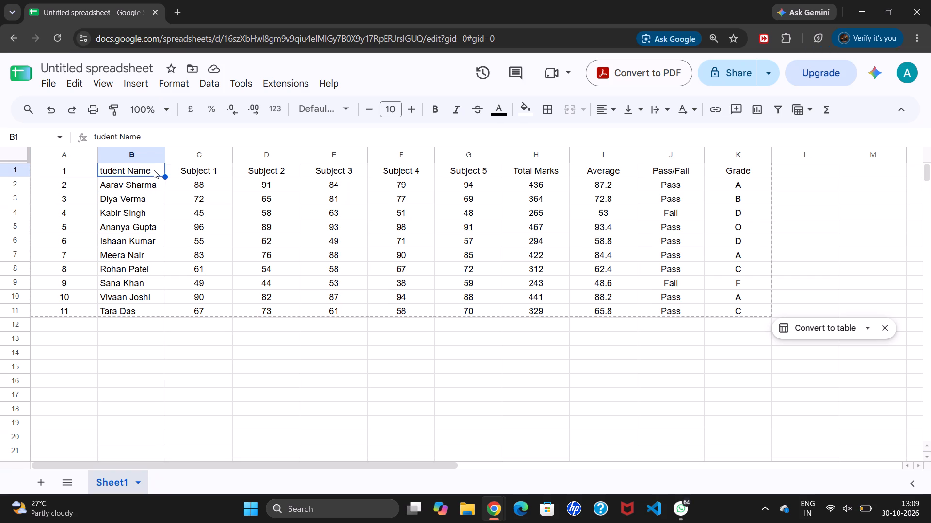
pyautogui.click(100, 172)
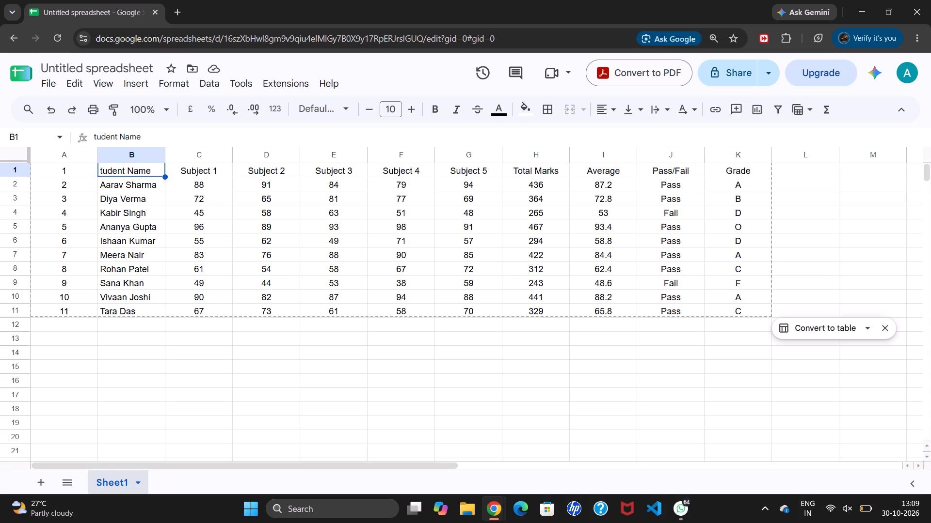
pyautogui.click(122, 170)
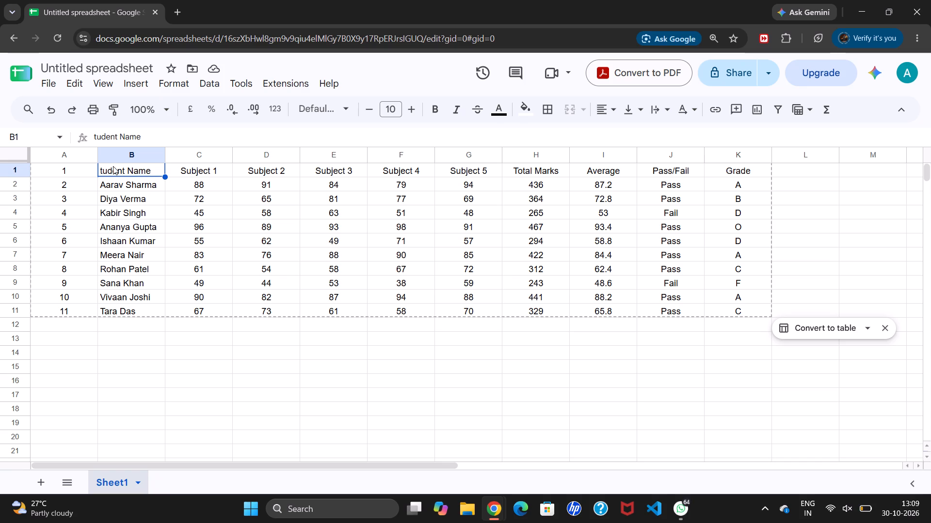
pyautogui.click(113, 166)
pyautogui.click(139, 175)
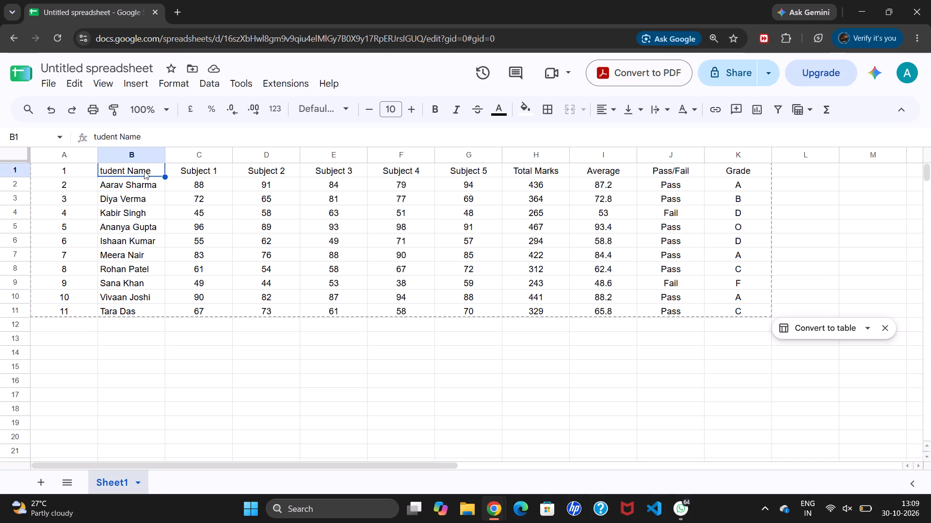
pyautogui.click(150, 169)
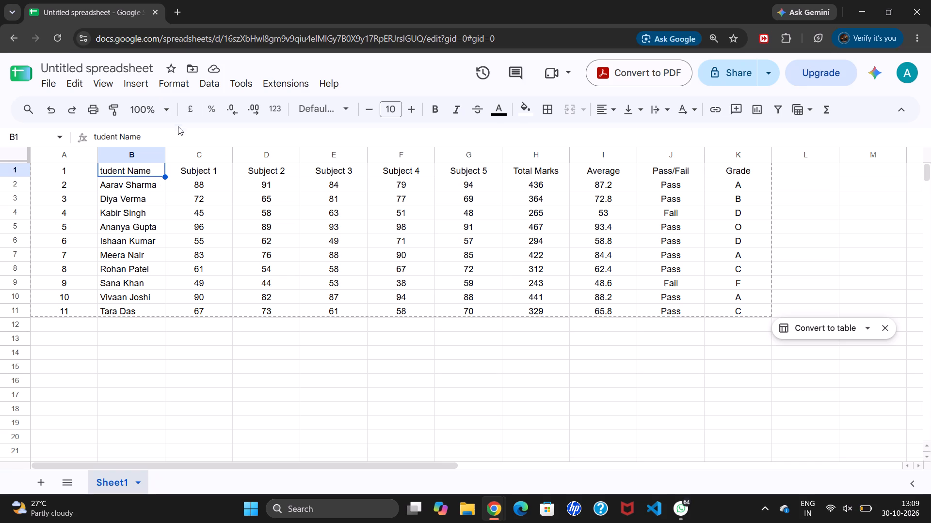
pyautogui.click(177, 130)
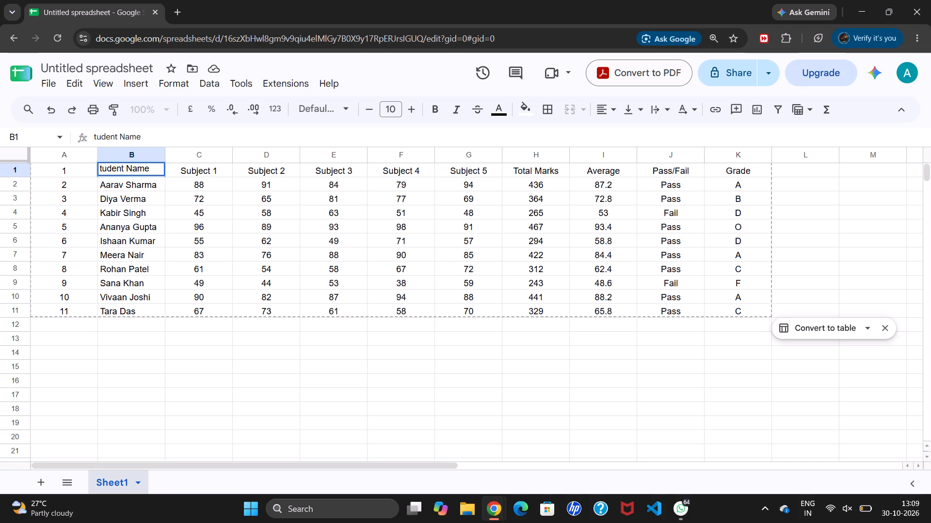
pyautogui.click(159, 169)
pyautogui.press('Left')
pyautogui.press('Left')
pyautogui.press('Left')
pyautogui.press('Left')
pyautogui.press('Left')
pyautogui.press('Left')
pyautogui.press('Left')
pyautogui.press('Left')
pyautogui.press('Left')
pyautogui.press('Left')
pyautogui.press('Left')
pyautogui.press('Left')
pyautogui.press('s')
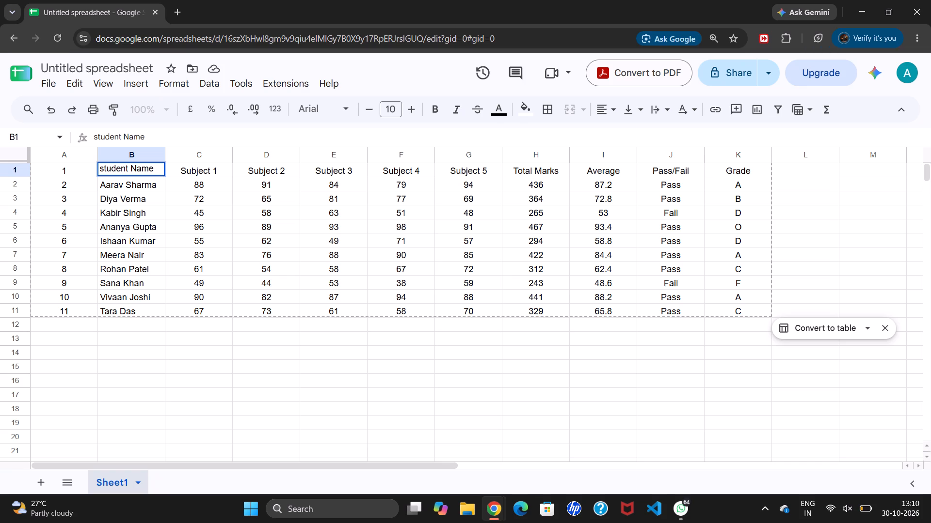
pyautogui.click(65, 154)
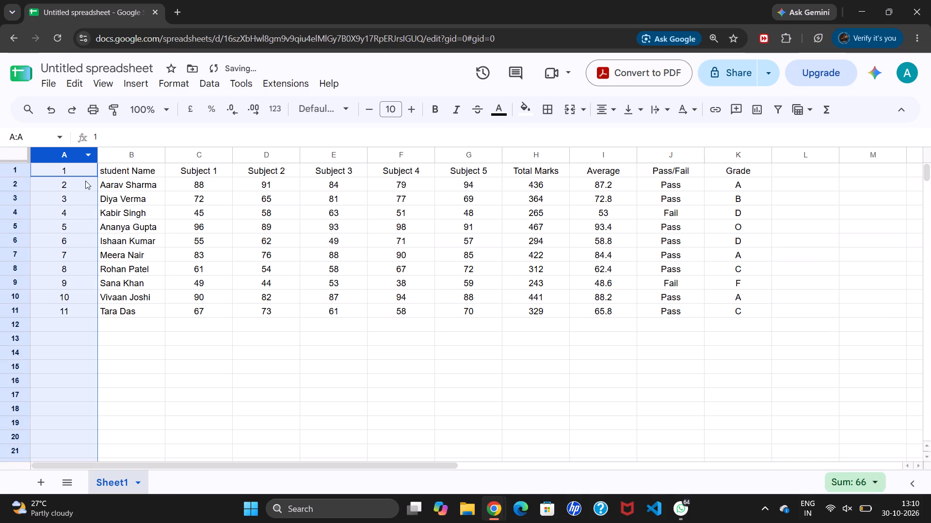
# Replace the serial number in cell A1 with the header "Roll no".
pyautogui.click(107, 156)
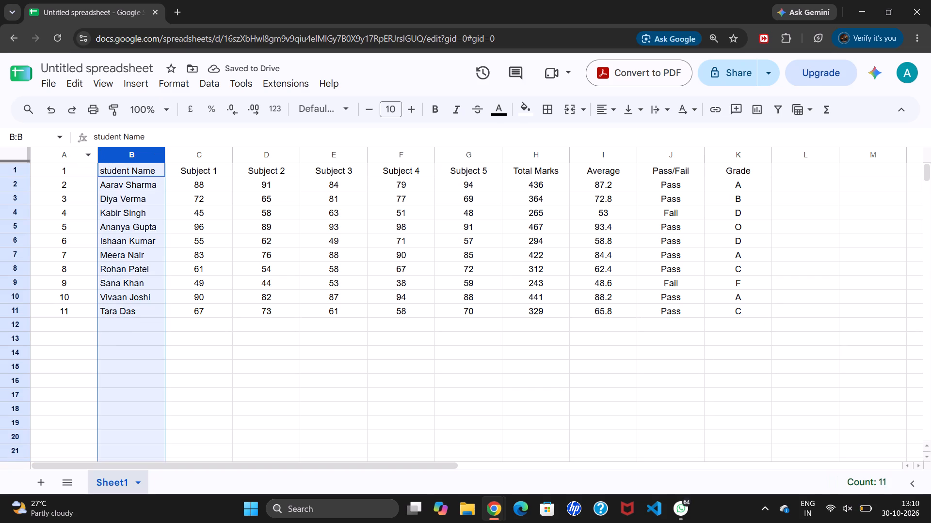
pyautogui.click(82, 159)
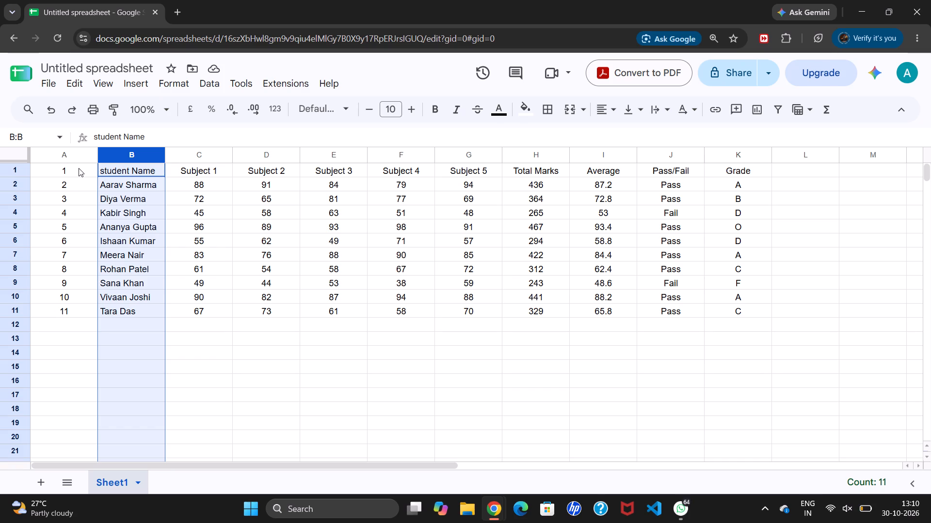
pyautogui.click(79, 168)
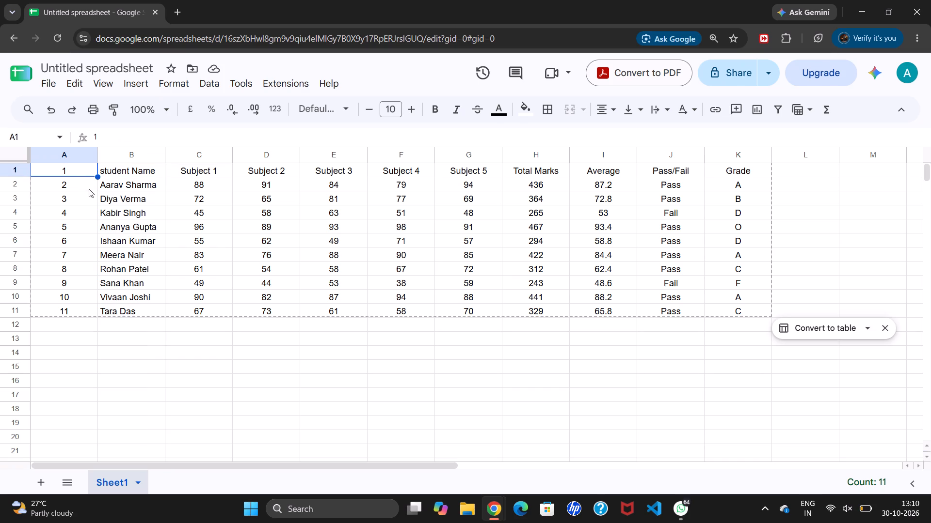
pyautogui.click(89, 183)
pyautogui.doubleClick(86, 175)
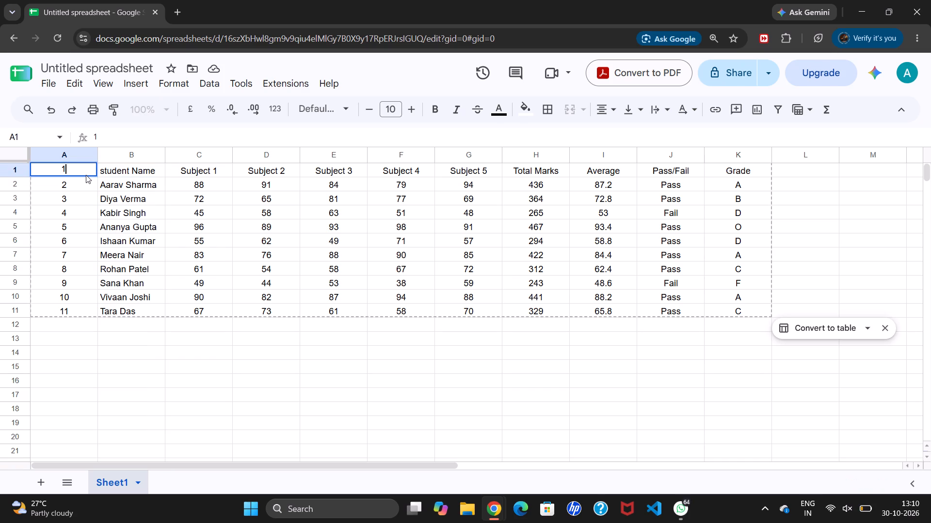
pyautogui.press('BackSpace')
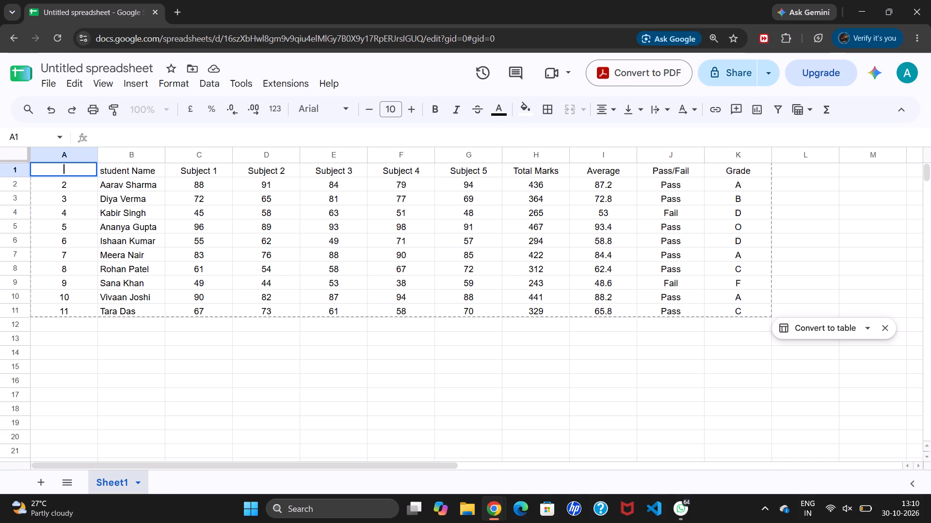
pyautogui.write('roll')
pyautogui.press('BackSpace')
pyautogui.press('BackSpace')
pyautogui.press('BackSpace')
pyautogui.press('BackSpace')
pyautogui.write('ROLL')
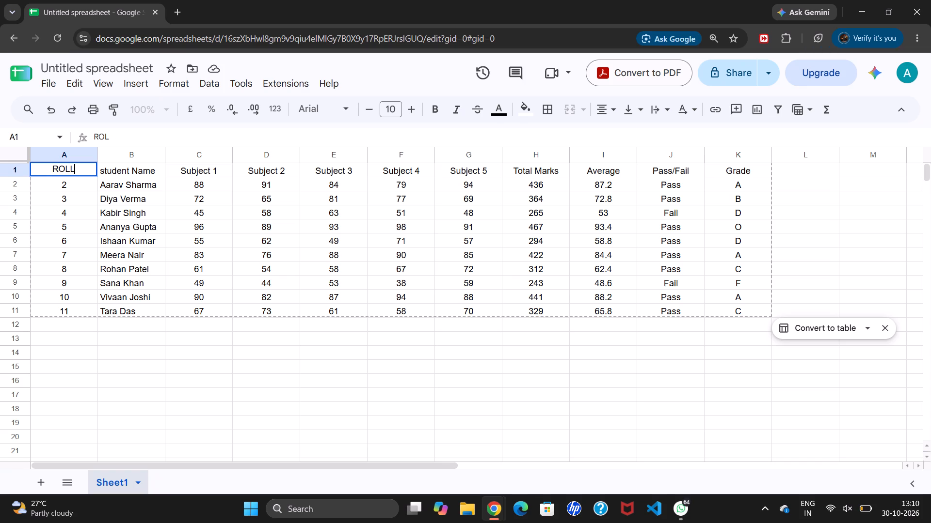
pyautogui.press('BackSpace')
pyautogui.press('BackSpace')
pyautogui.press('BackSpace')
pyautogui.write('oll no')
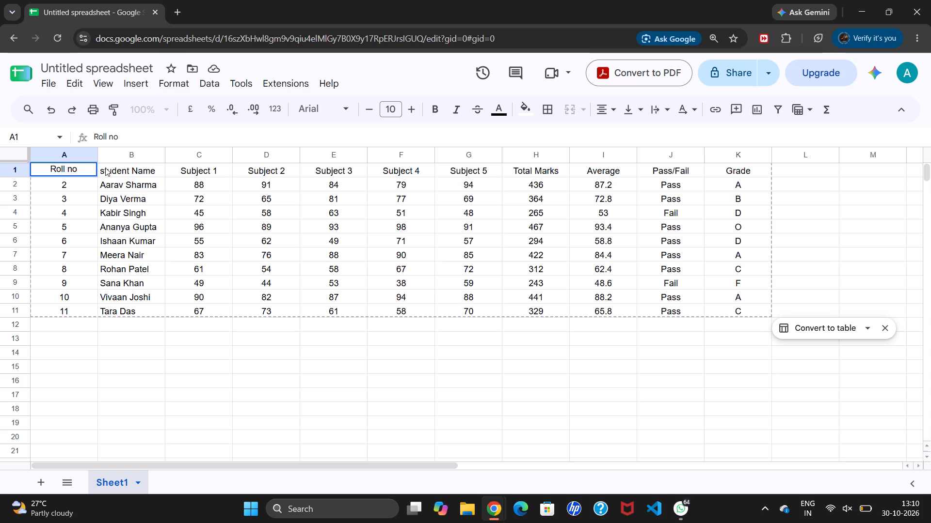
pyautogui.click(104, 168)
# Change the header in cell B1 to "Student Name" with a capital S.
pyautogui.click(104, 168)
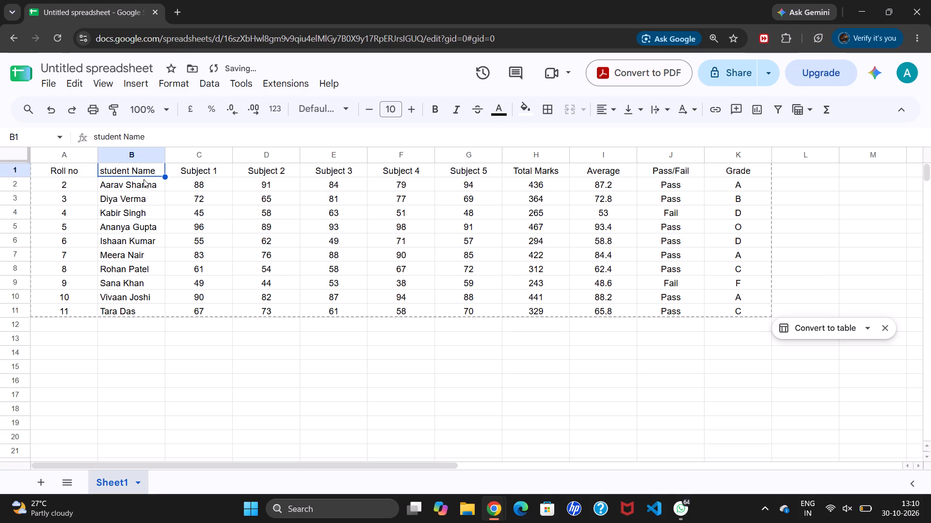
pyautogui.click(159, 168)
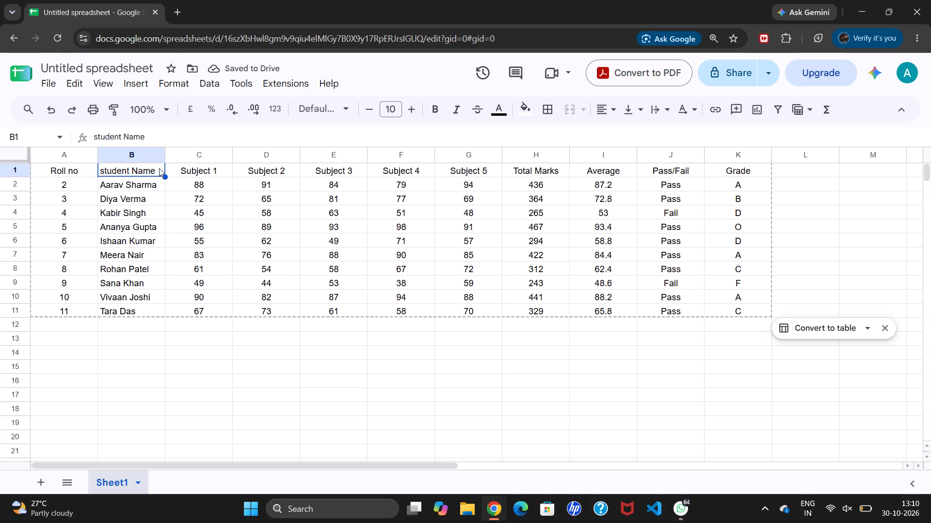
pyautogui.doubleClick(152, 168)
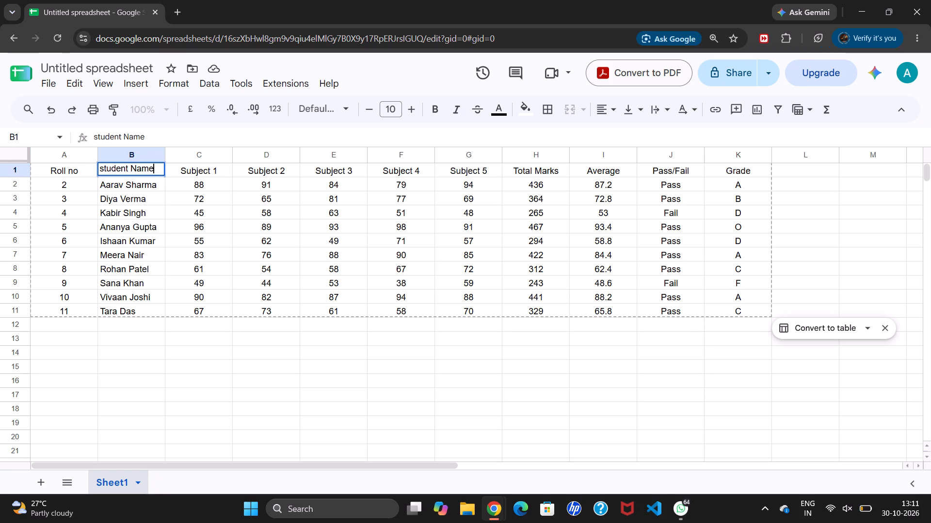
pyautogui.press('Left')
pyautogui.press('Left')
pyautogui.press('Left')
pyautogui.press('Left')
pyautogui.press('Left')
pyautogui.press('Left')
pyautogui.press('Left')
pyautogui.press('Left')
pyautogui.press('Left')
pyautogui.press('Left')
pyautogui.press('Left')
pyautogui.press('BackSpace')
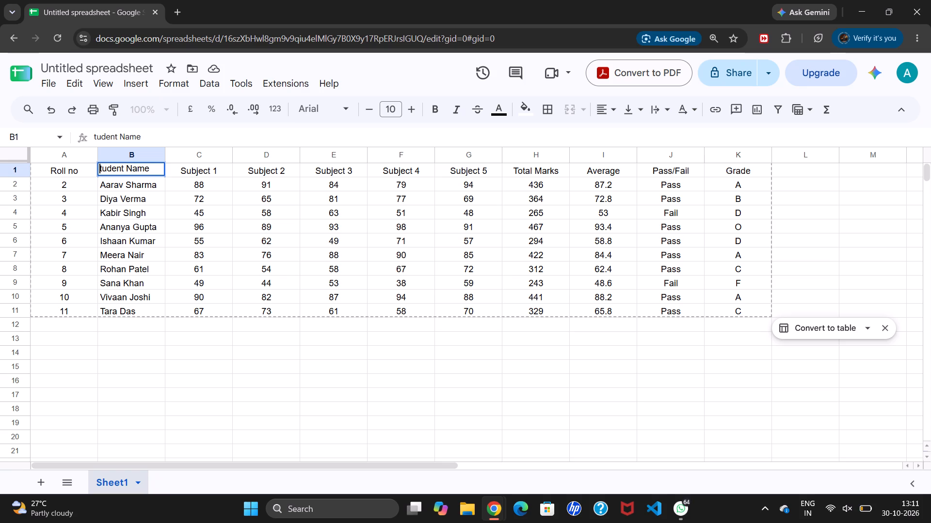
pyautogui.press('s')
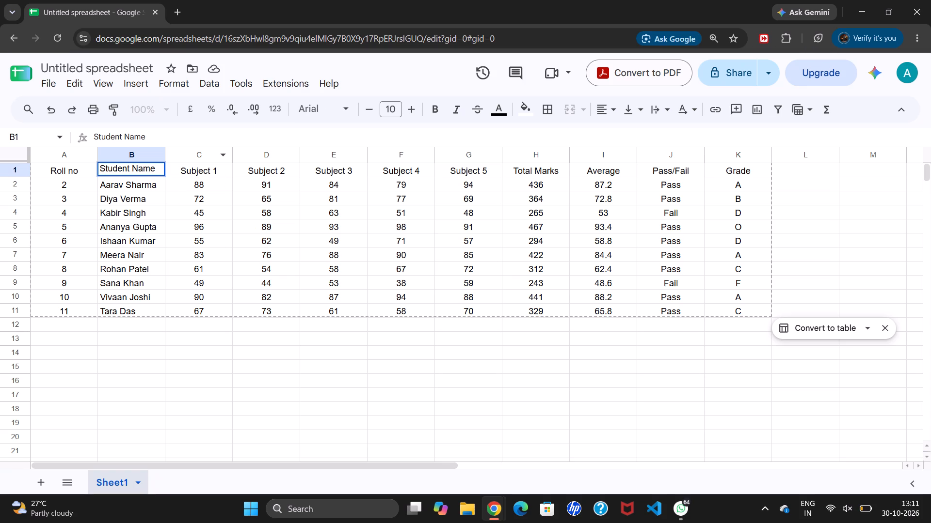
pyautogui.click(226, 165)
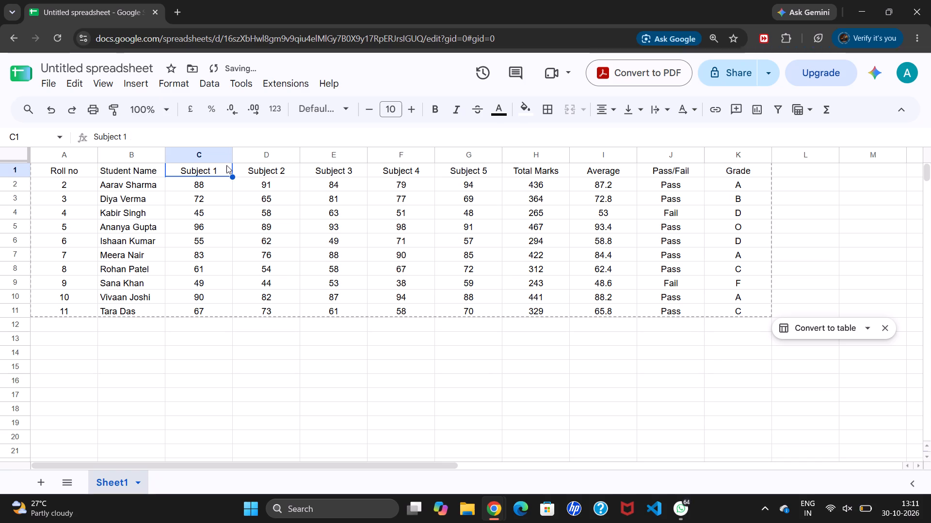
# Replace the "Subject 1" header in cell C1 with "English".
pyautogui.press('BackSpace')
pyautogui.press('BackSpace')
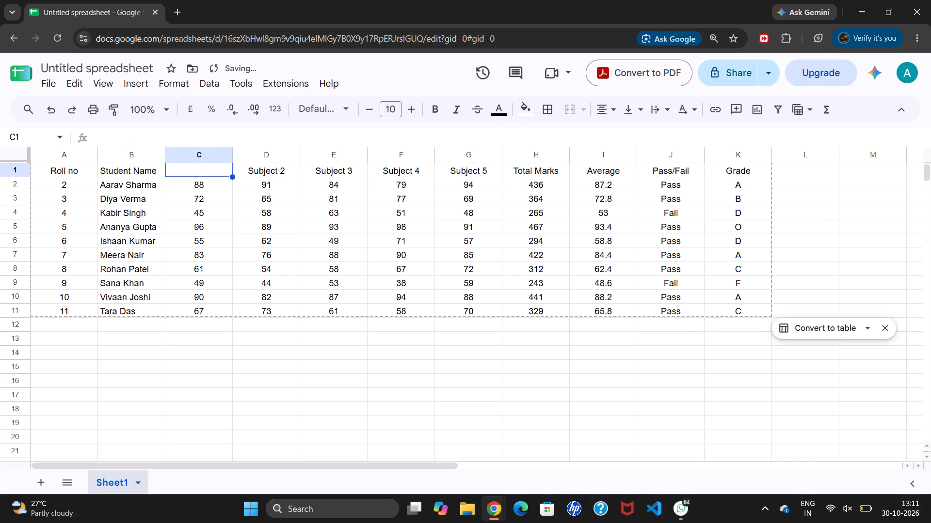
pyautogui.write('EN')
pyautogui.press('BackSpace')
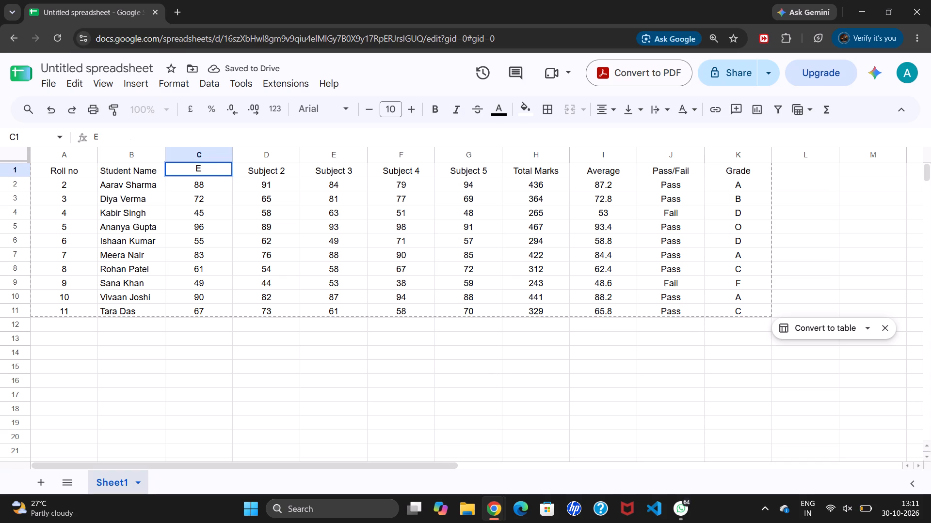
pyautogui.press('n')
pyautogui.write('glish')
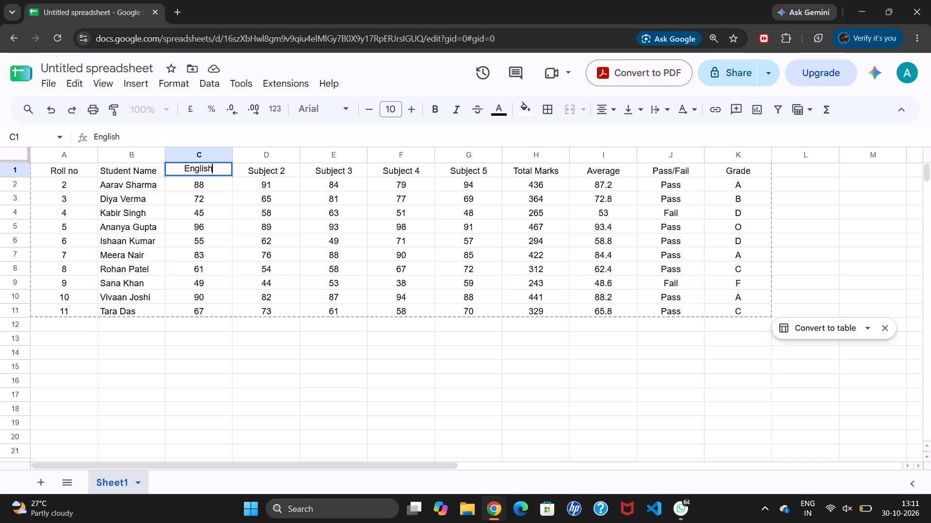
pyautogui.press('Right')
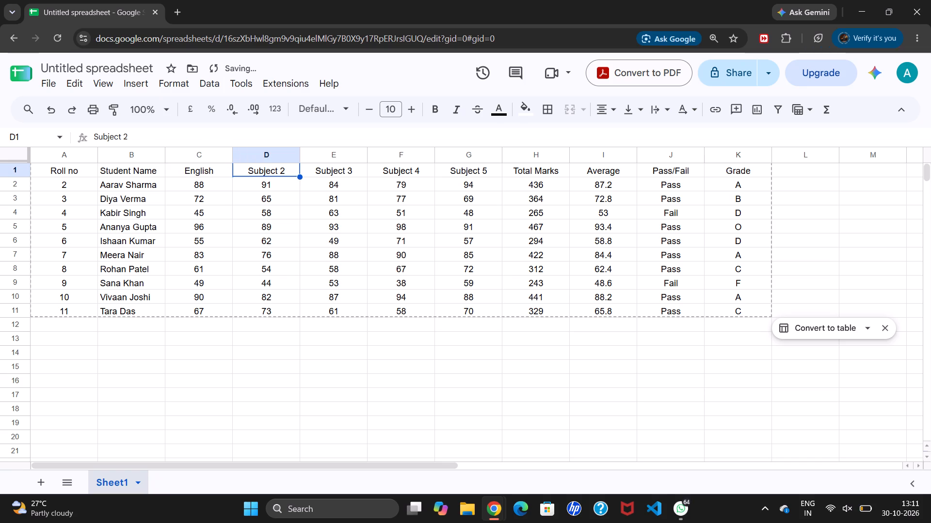
pyautogui.click(226, 165)
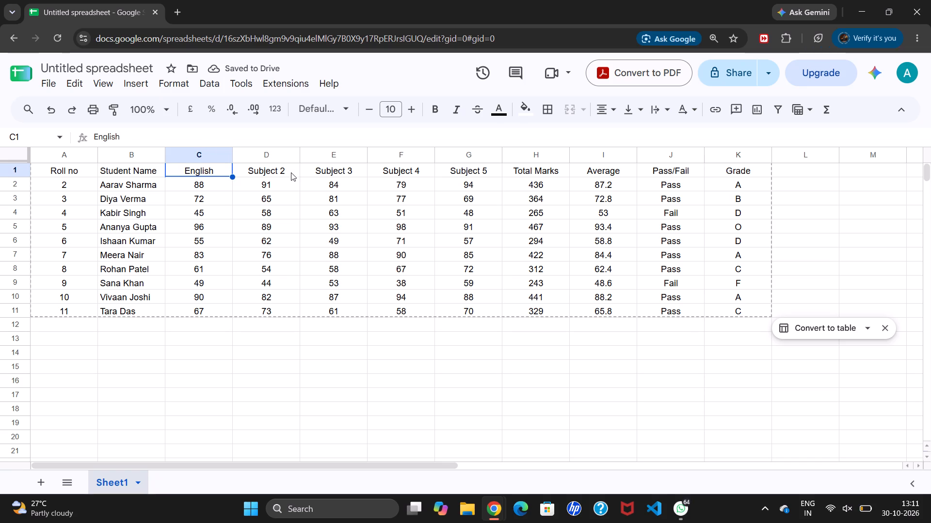
# Replace the "Subject 2" header in cell D1 with "Math", starting with a capital M.
pyautogui.click(290, 171)
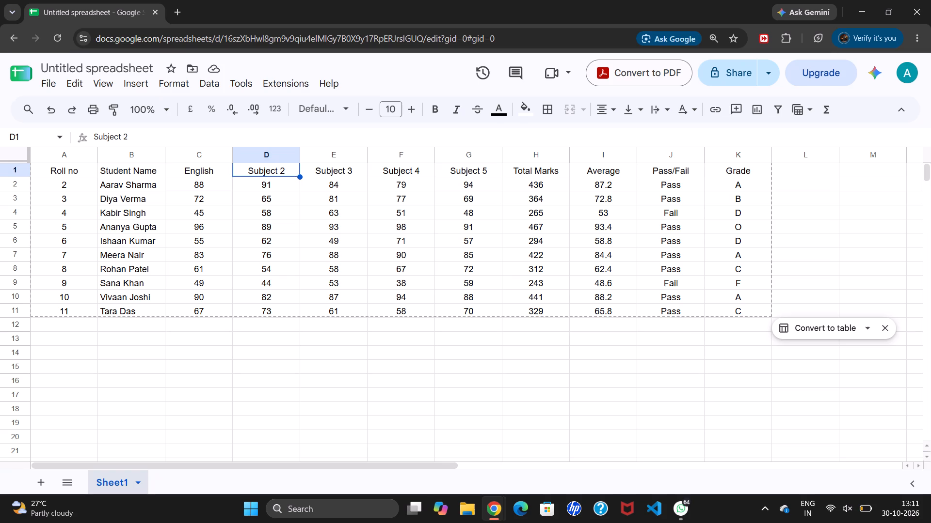
pyautogui.moveTo(281, 164); pyautogui.dragTo(288, 169)
pyautogui.click(288, 169)
pyautogui.doubleClick(288, 170)
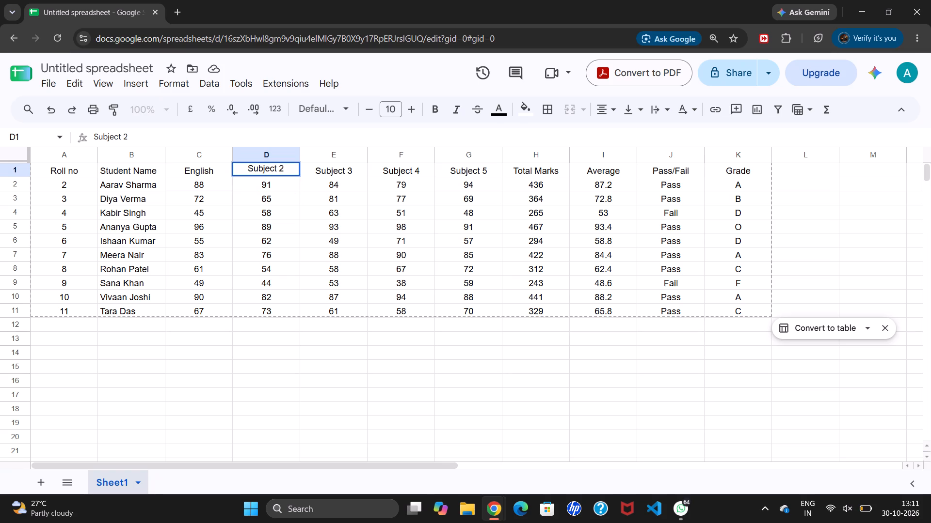
pyautogui.press('BackSpace')
pyautogui.press('BackSpace')
pyautogui.press('BackSpace')
pyautogui.press('BackSpace')
pyautogui.press('BackSpace')
pyautogui.press('BackSpace')
pyautogui.press('BackSpace')
pyautogui.press('BackSpace')
pyautogui.press('BackSpace')
pyautogui.press('BackSpace')
pyautogui.press('BackSpace')
pyautogui.press('BackSpace')
pyautogui.press('BackSpace')
pyautogui.press('BackSpace')
pyautogui.press('BackSpace')
pyautogui.press('BackSpace')
pyautogui.press('BackSpace')
pyautogui.press('BackSpace')
pyautogui.press('BackSpace')
pyautogui.press('BackSpace')
pyautogui.press('BackSpace')
pyautogui.press('BackSpace')
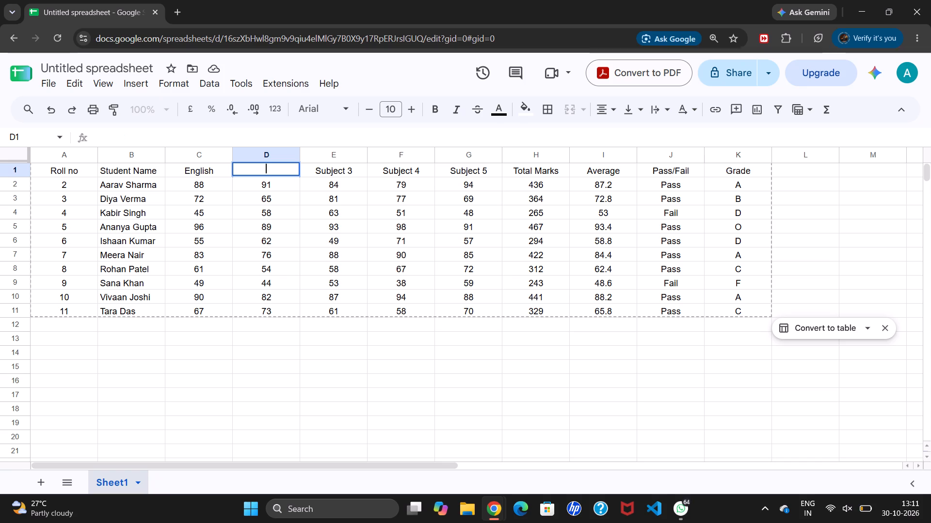
pyautogui.write('math')
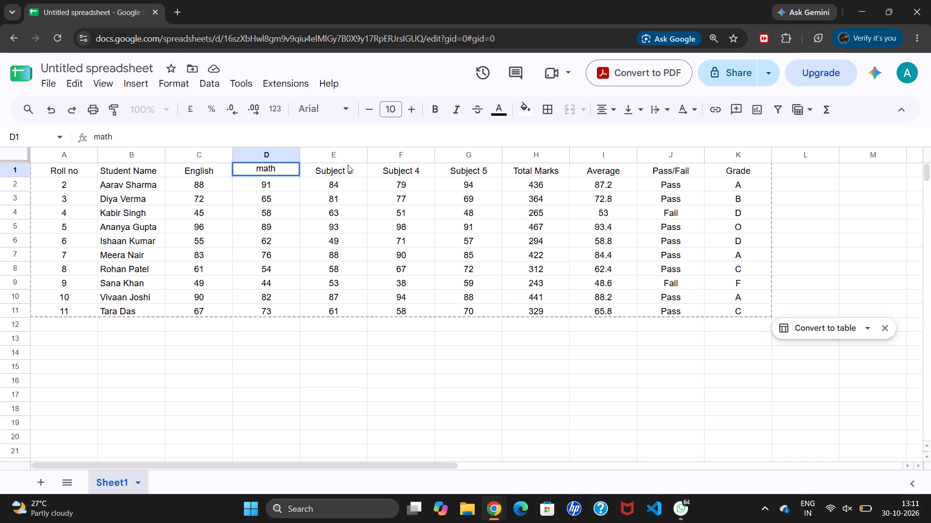
pyautogui.press('BackSpace')
pyautogui.press('BackSpace')
pyautogui.press('BackSpace')
pyautogui.press('BackSpace')
pyautogui.write('ath')
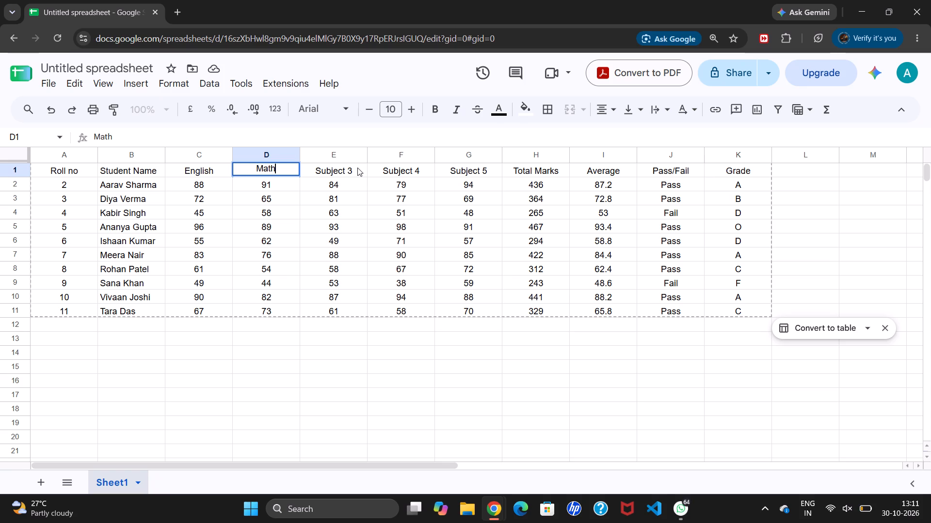
# Replace the "Subject 3" header in cell E1 with "Physics".
pyautogui.click(357, 168)
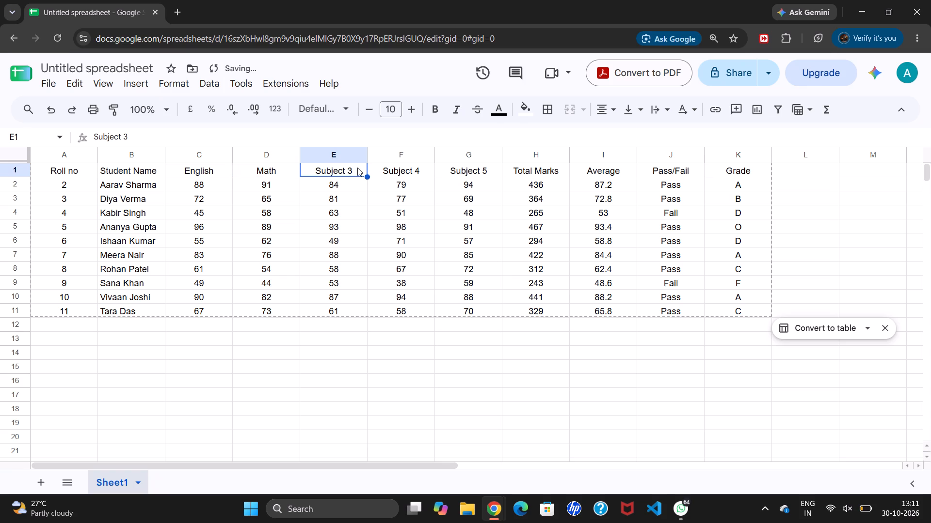
pyautogui.press('BackSpace')
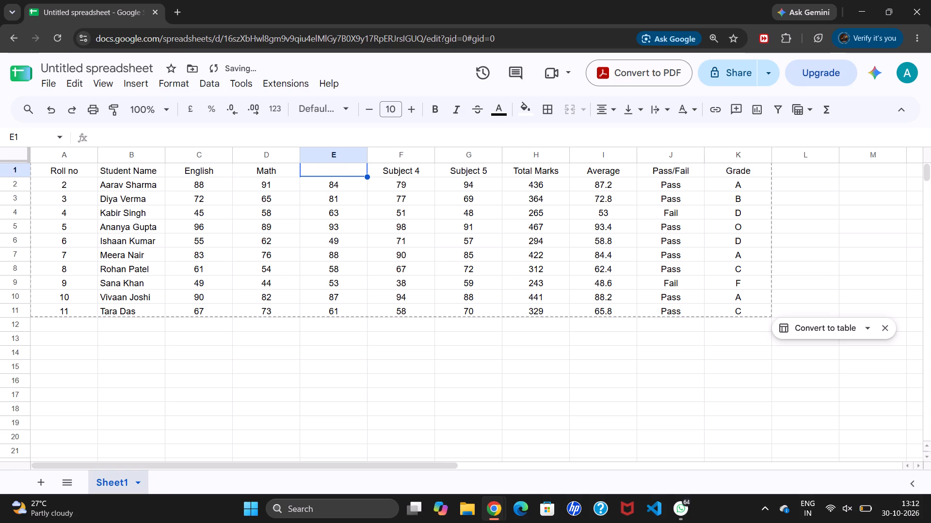
pyautogui.press('p')
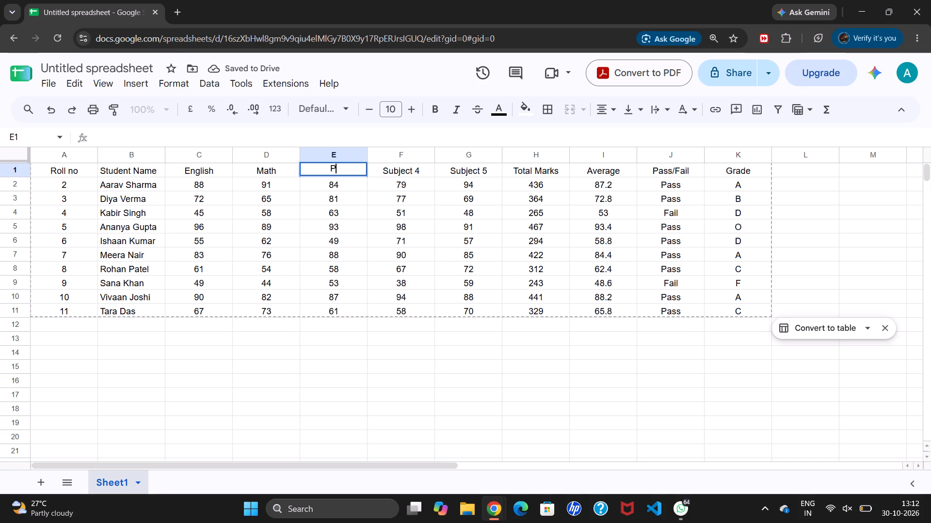
pyautogui.press('h')
pyautogui.press('y')
pyautogui.write('sic')
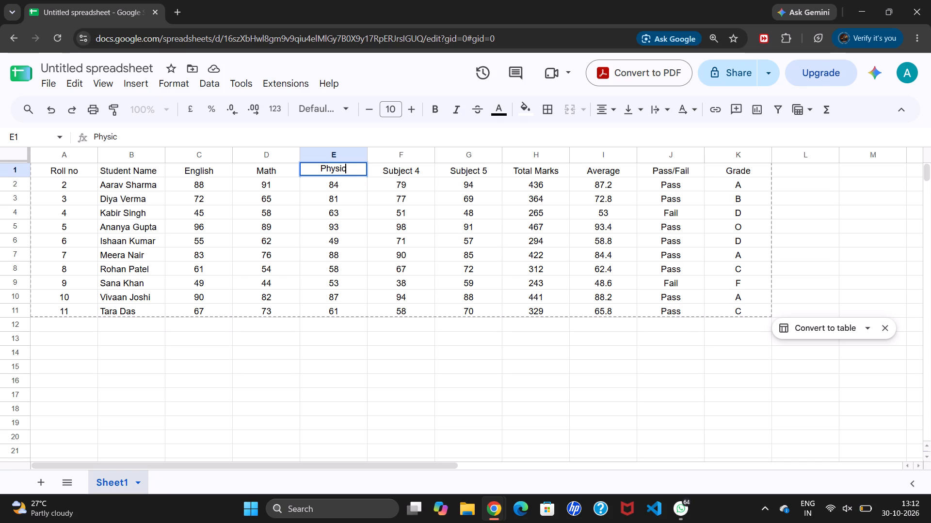
pyautogui.press('s')
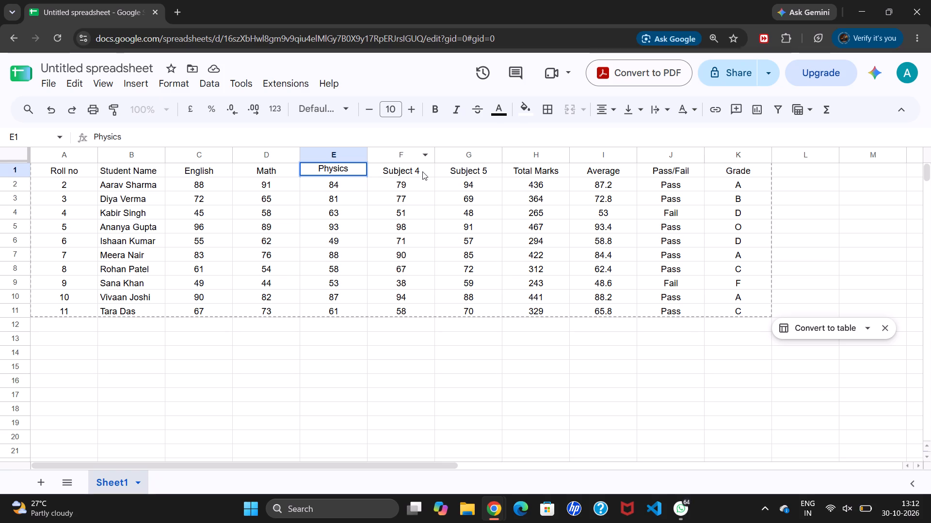
# Replace the "Subject 4" header in cell F1 with "Chemistry".
pyautogui.click(422, 170)
pyautogui.press('BackSpace')
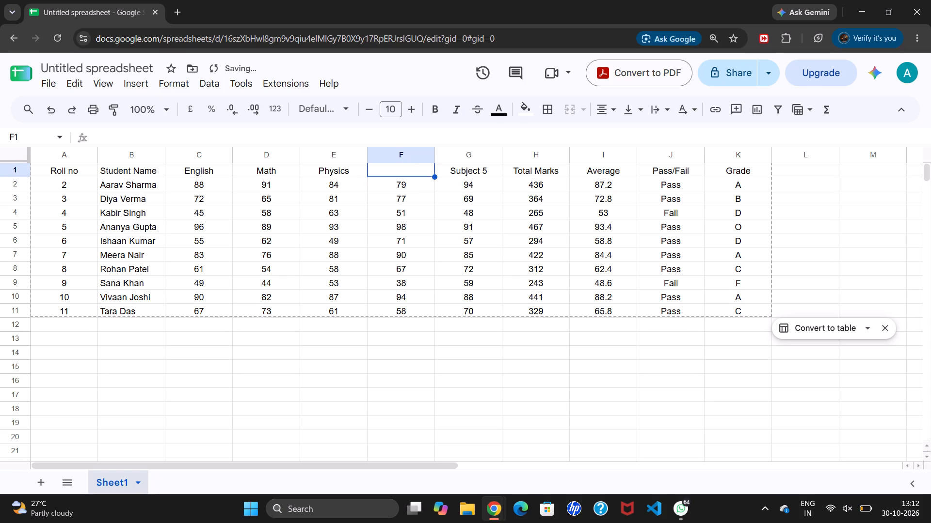
pyautogui.press('c')
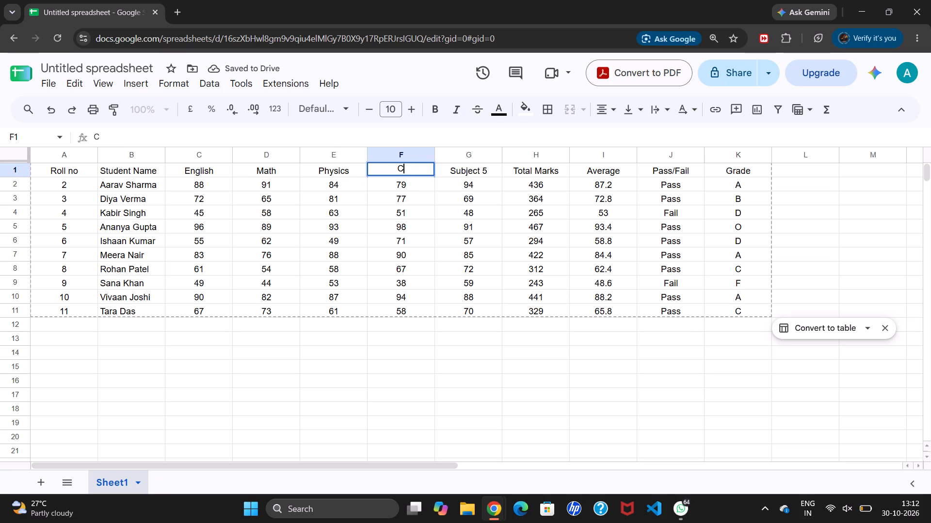
pyautogui.write('hemistry')
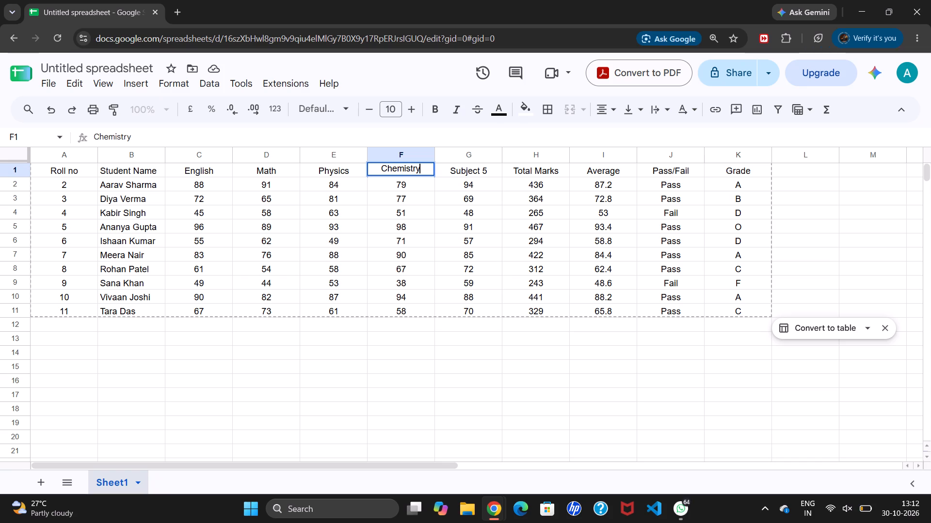
# Replace the "Subject 5" header in cell G1 with "Biology", starting with a capital B.
pyautogui.click(492, 172)
pyautogui.press('BackSpace')
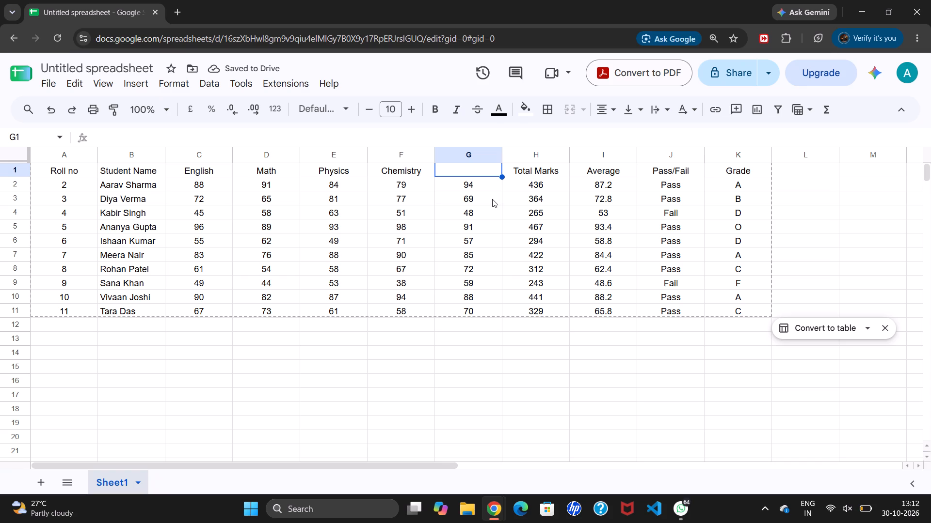
pyautogui.write('bio')
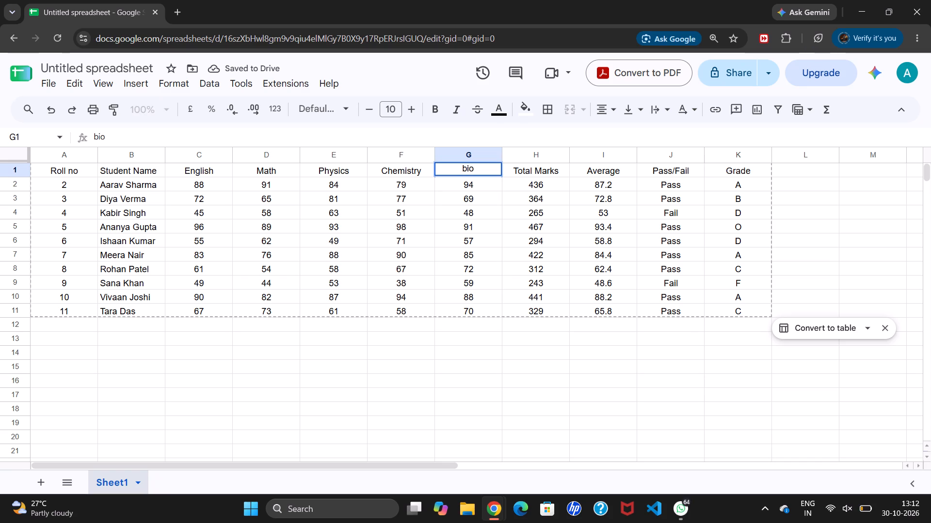
pyautogui.write('lo')
pyautogui.write('gy')
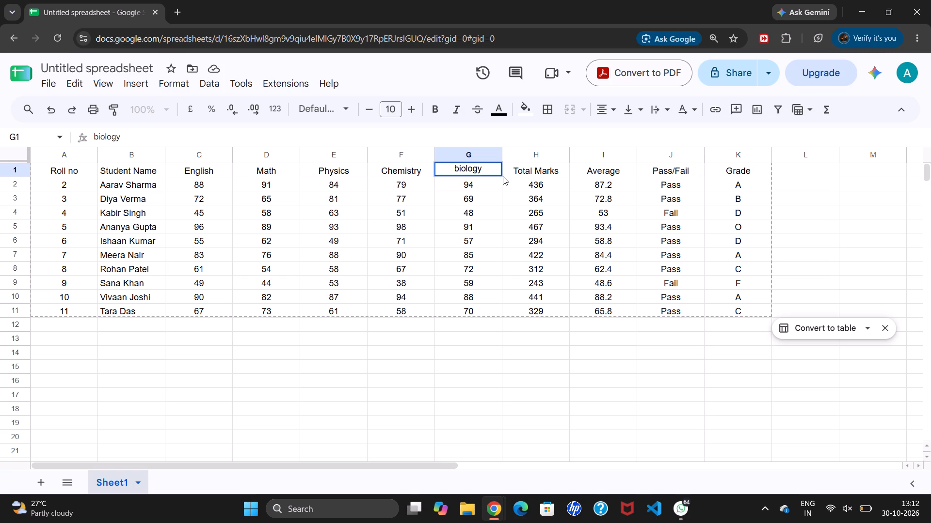
pyautogui.press('BackSpace')
pyautogui.press('BackSpace')
pyautogui.press('BackSpace')
pyautogui.press('BackSpace')
pyautogui.press('BackSpace')
pyautogui.press('BackSpace')
pyautogui.press('BackSpace')
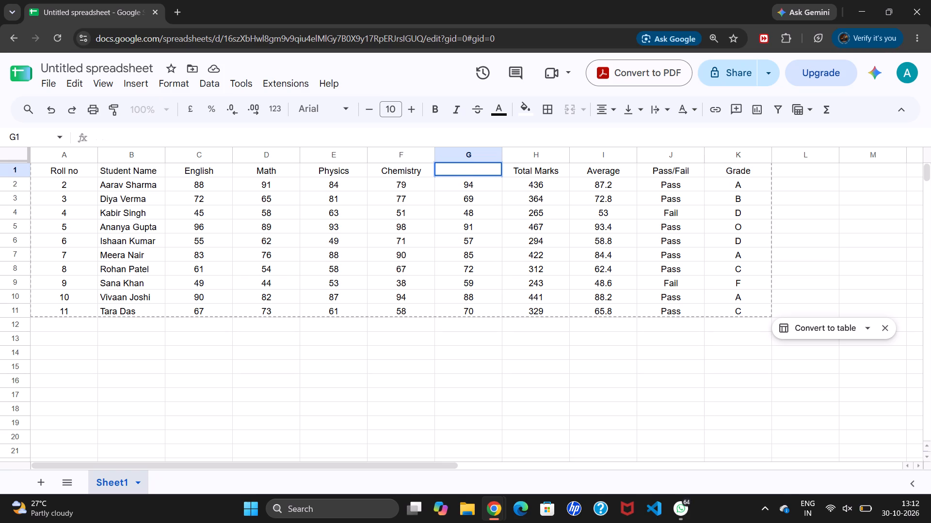
pyautogui.press('b')
pyautogui.press('g')
pyautogui.press('y')
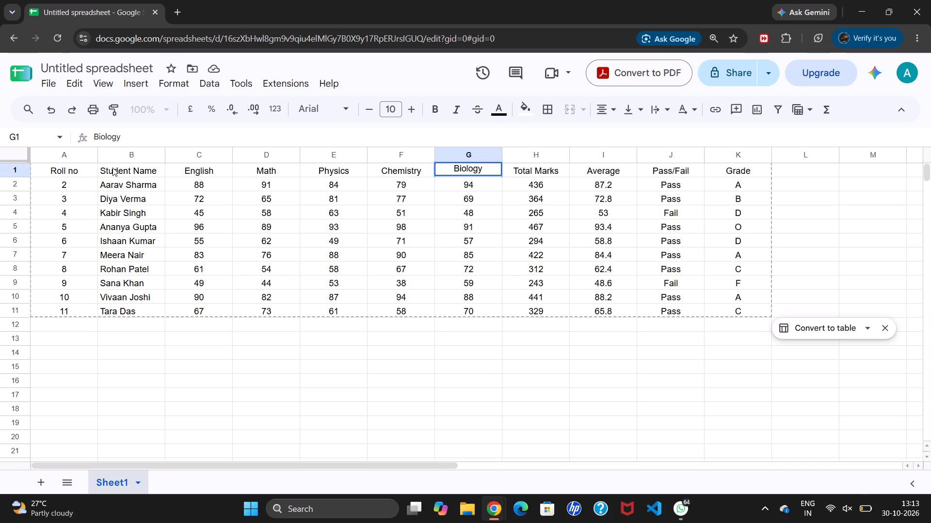
# Fill the header cells C1:K1, from English through Grade, with a pure blue background colour.
pyautogui.moveTo(183, 170); pyautogui.dragTo(346, 169)
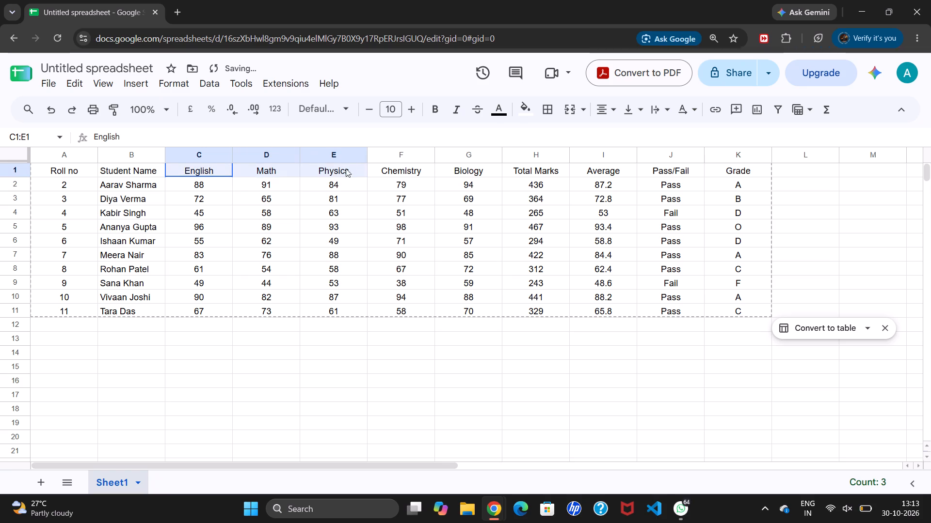
pyautogui.moveTo(346, 169); pyautogui.dragTo(518, 163)
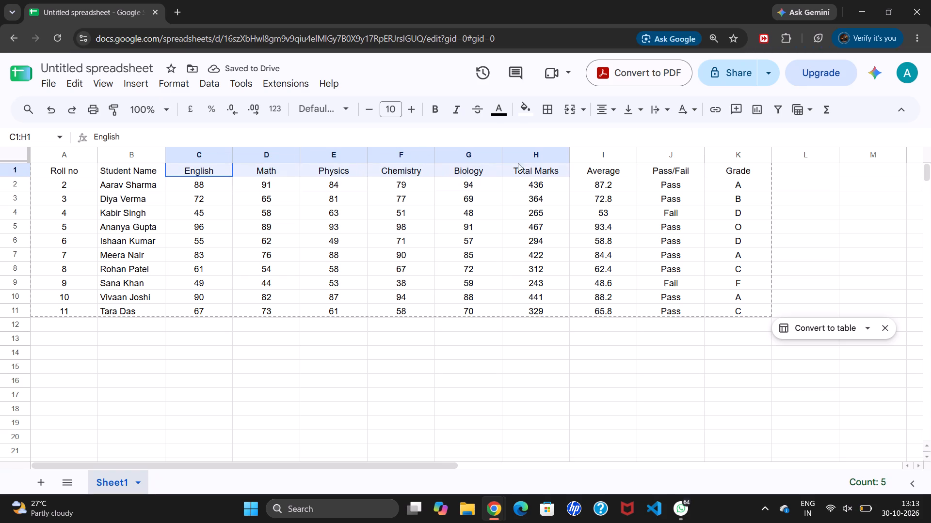
pyautogui.moveTo(518, 163); pyautogui.dragTo(683, 163)
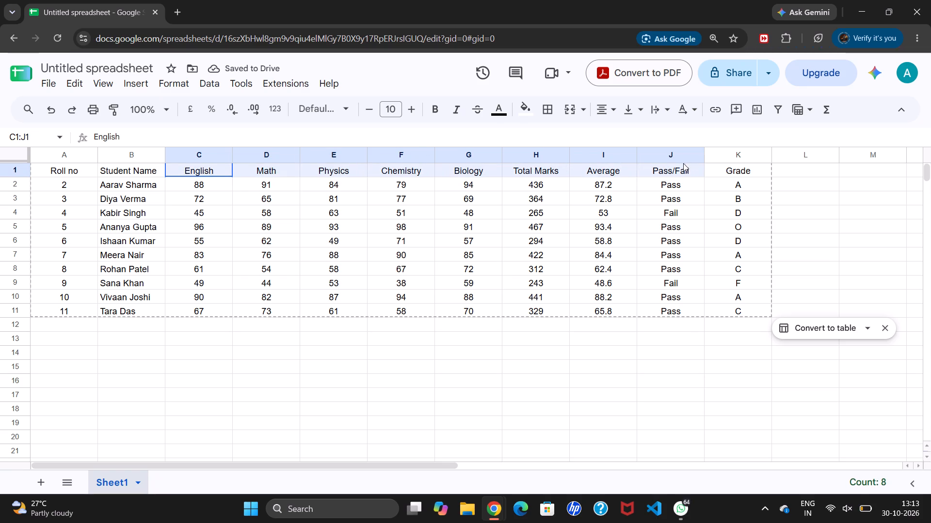
pyautogui.moveTo(683, 163); pyautogui.dragTo(730, 163)
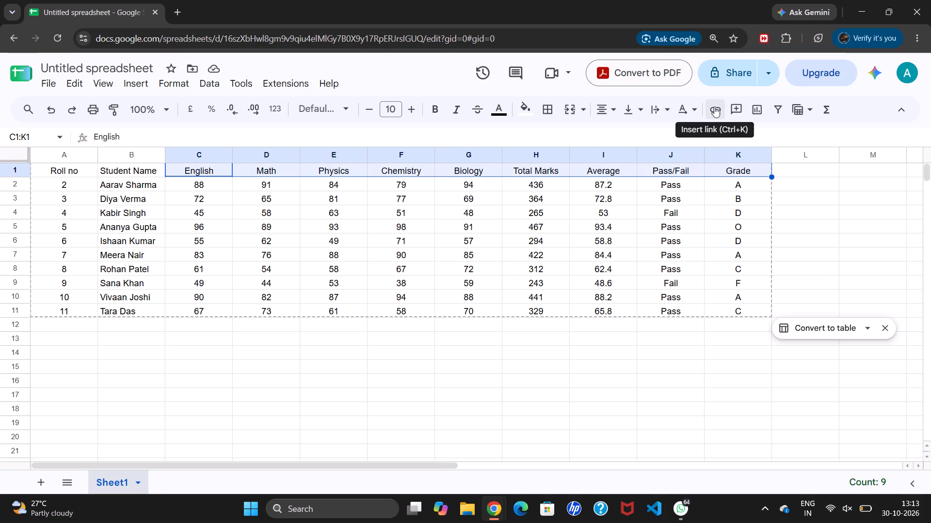
pyautogui.click(518, 108)
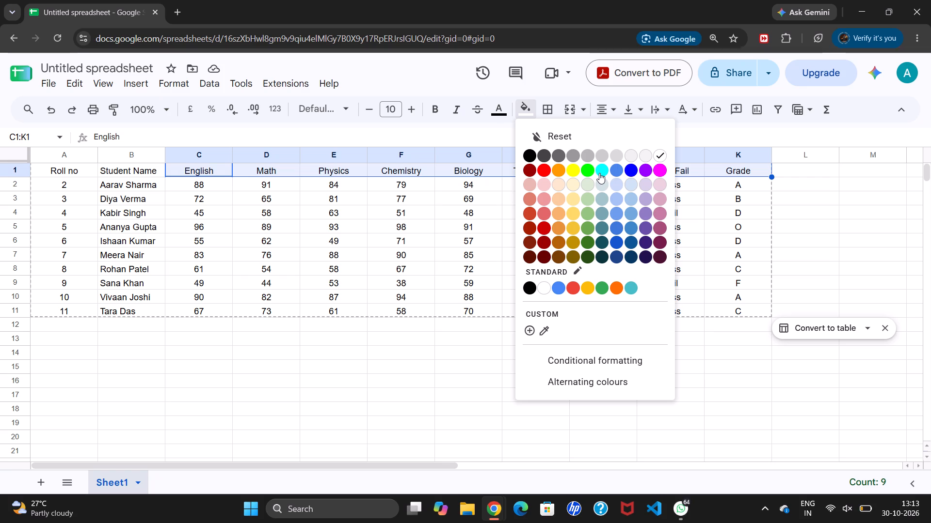
pyautogui.click(631, 172)
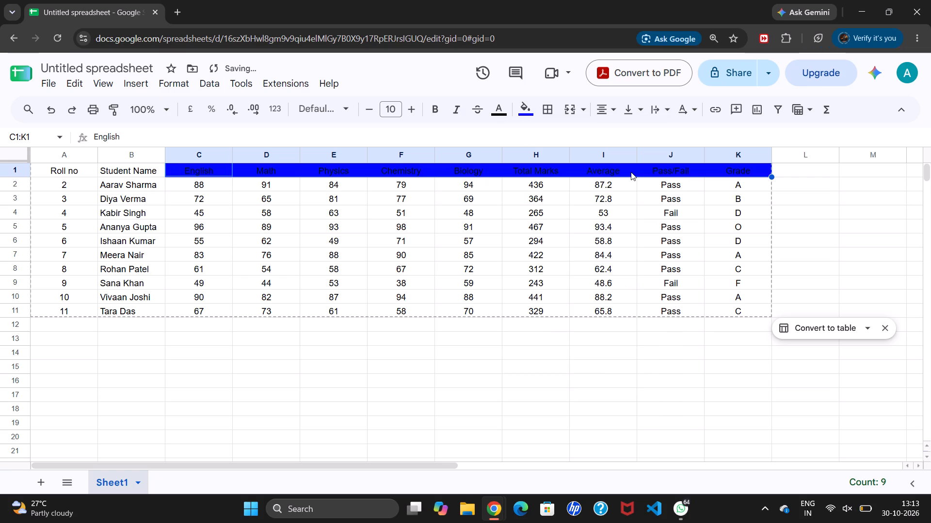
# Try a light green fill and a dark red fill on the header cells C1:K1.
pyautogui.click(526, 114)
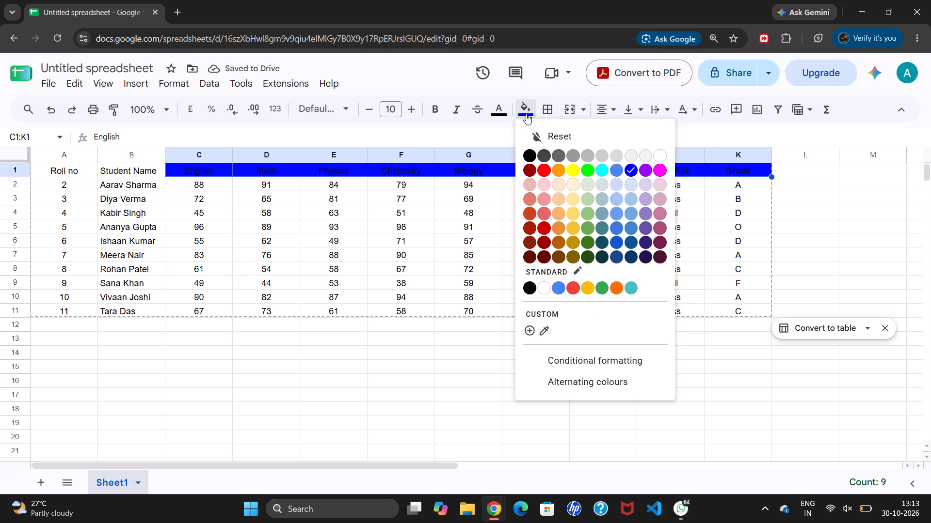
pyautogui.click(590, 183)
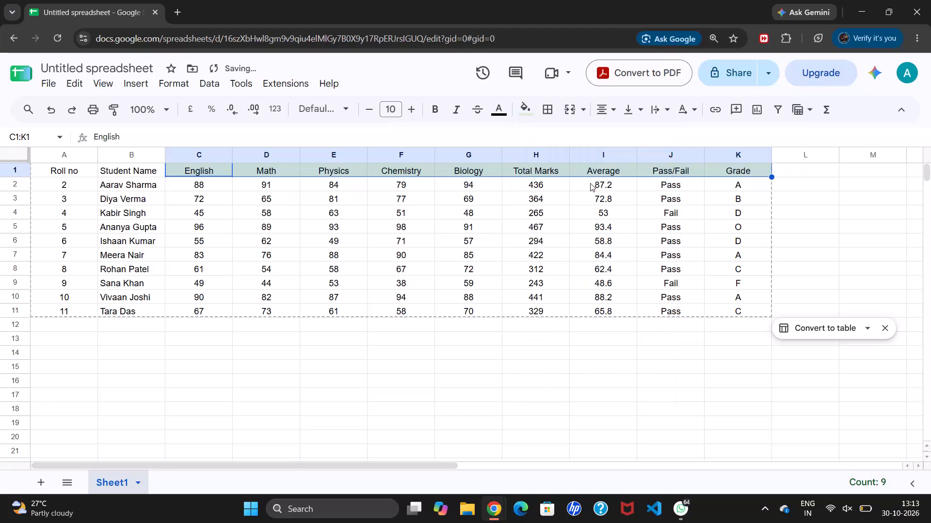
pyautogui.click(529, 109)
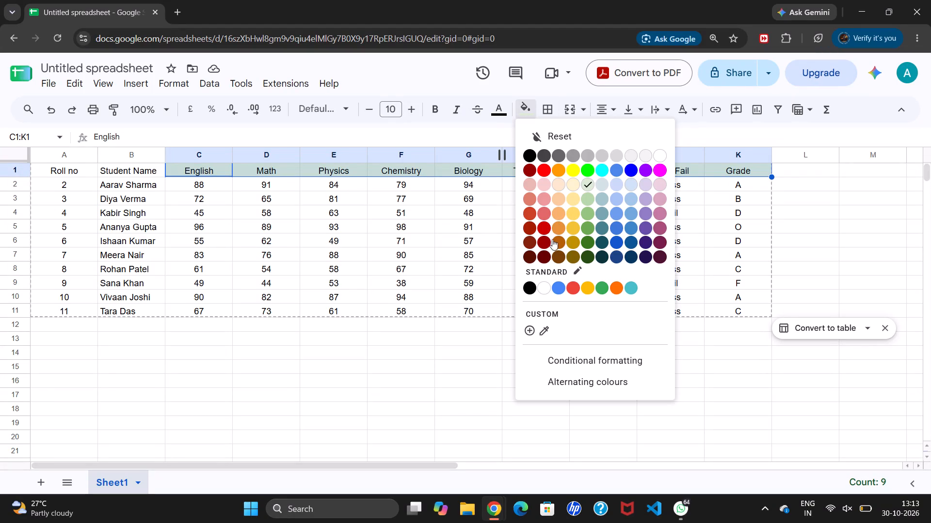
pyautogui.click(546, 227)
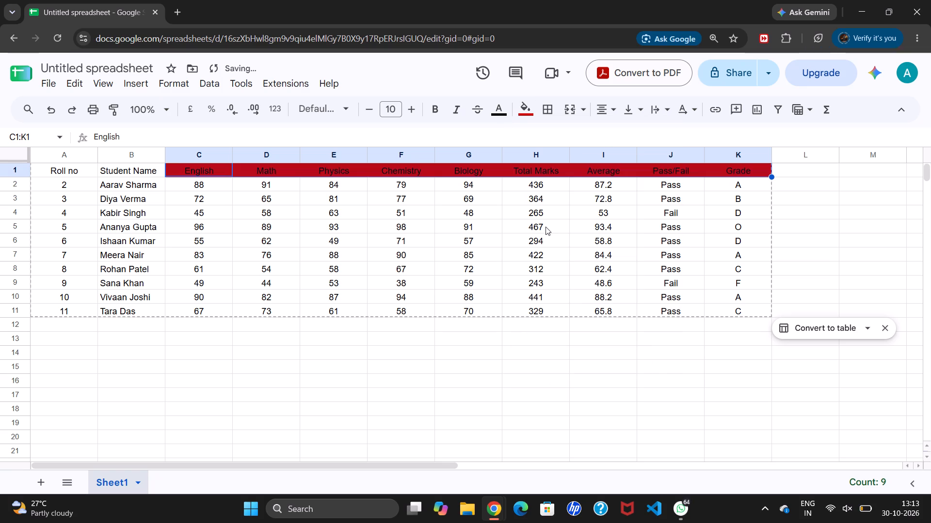
# Fill the header cells C1:K1, from English through Grade, with a bright green background colour and deselect them.
pyautogui.click(529, 103)
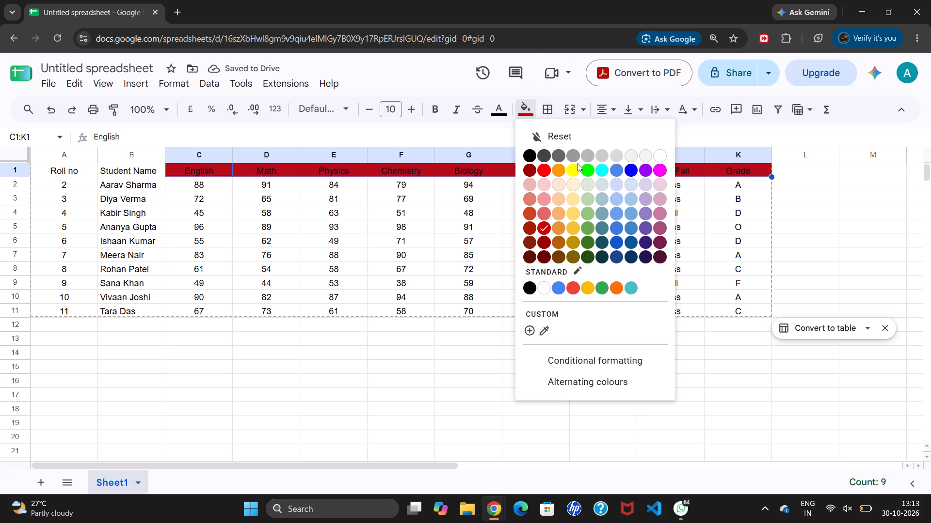
pyautogui.click(588, 173)
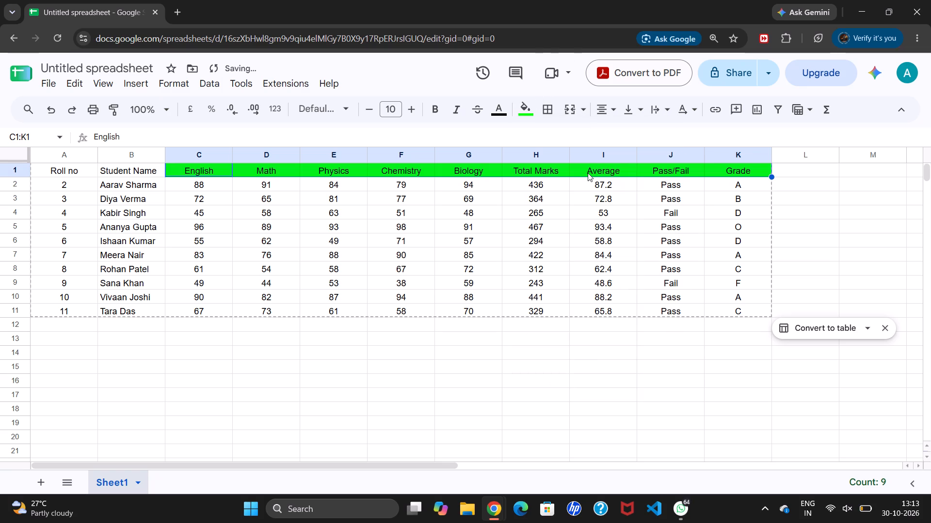
pyautogui.click(826, 217)
pyautogui.doubleClick(784, 177)
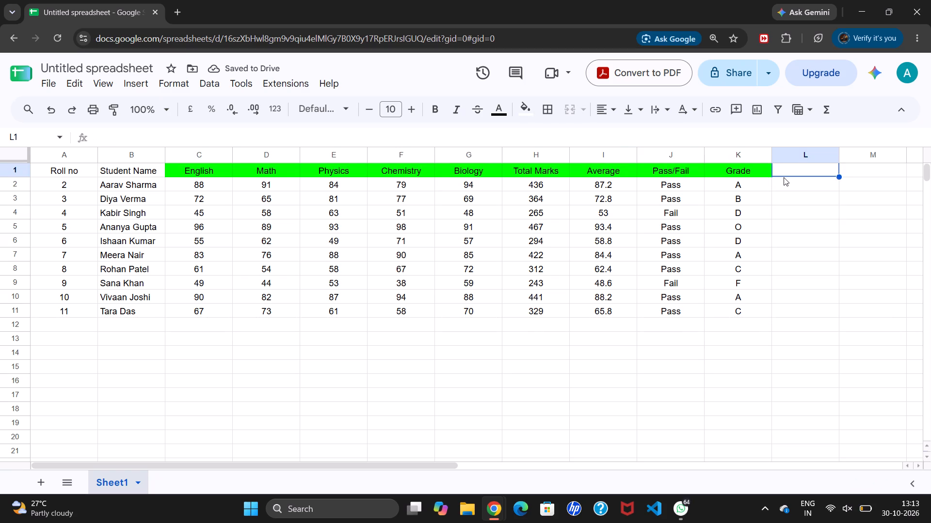
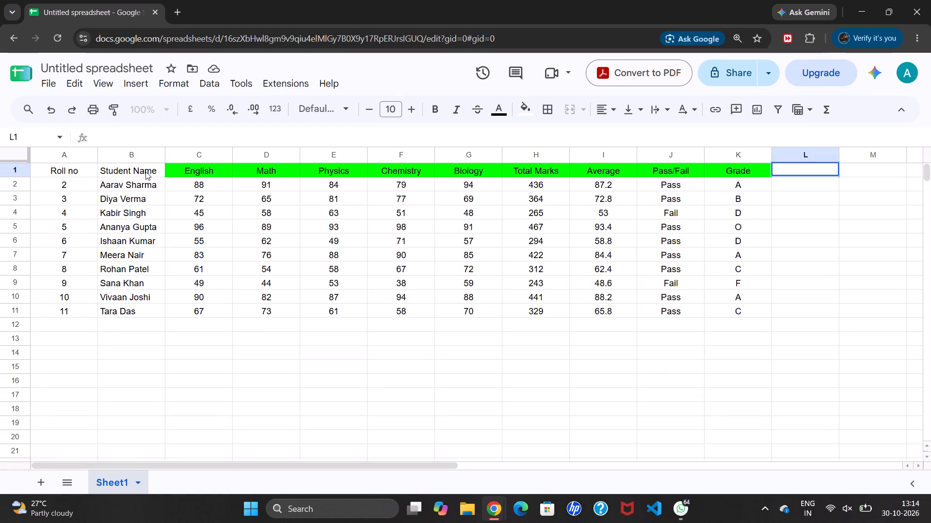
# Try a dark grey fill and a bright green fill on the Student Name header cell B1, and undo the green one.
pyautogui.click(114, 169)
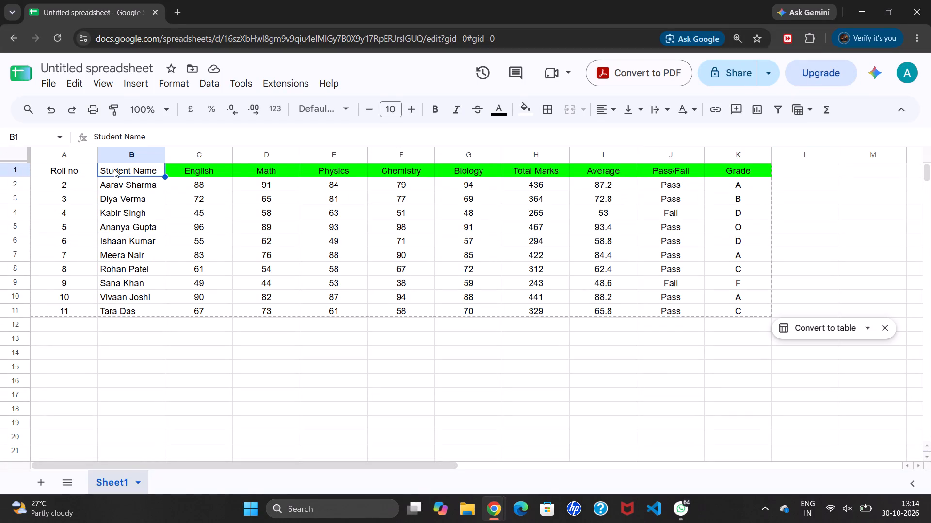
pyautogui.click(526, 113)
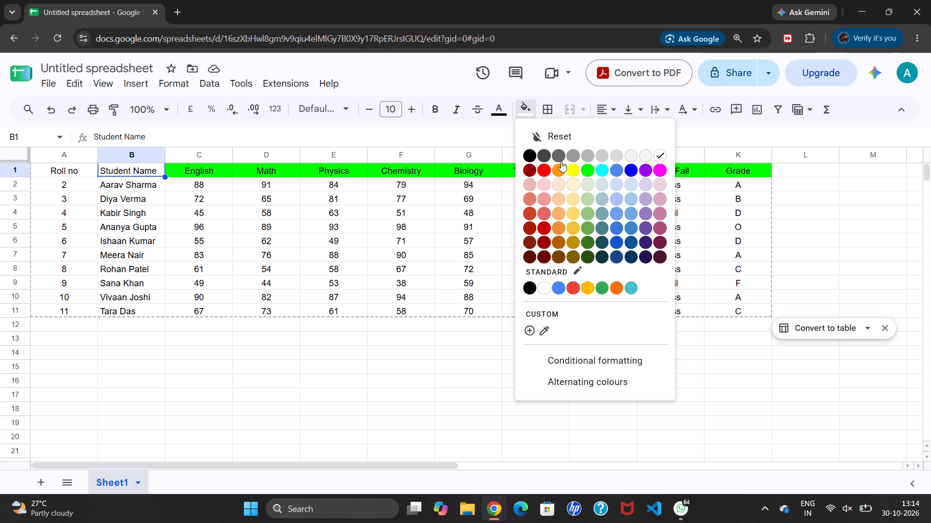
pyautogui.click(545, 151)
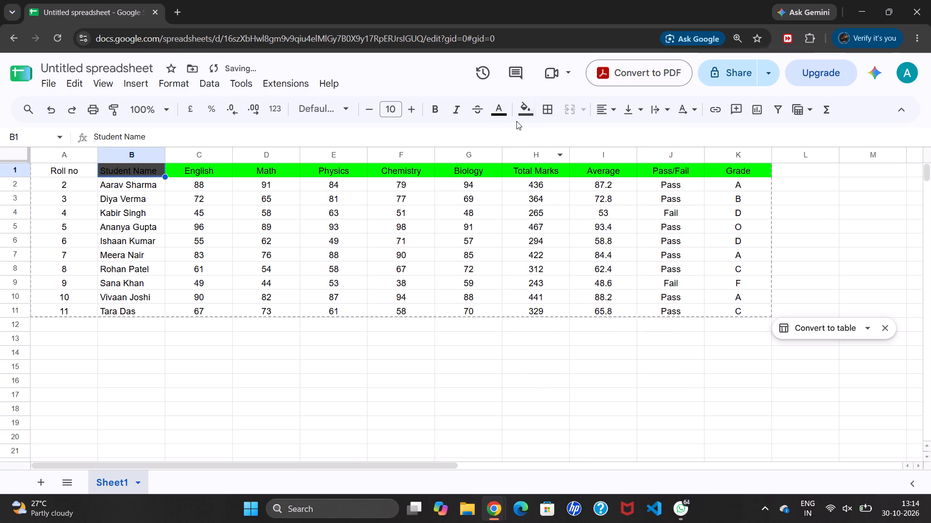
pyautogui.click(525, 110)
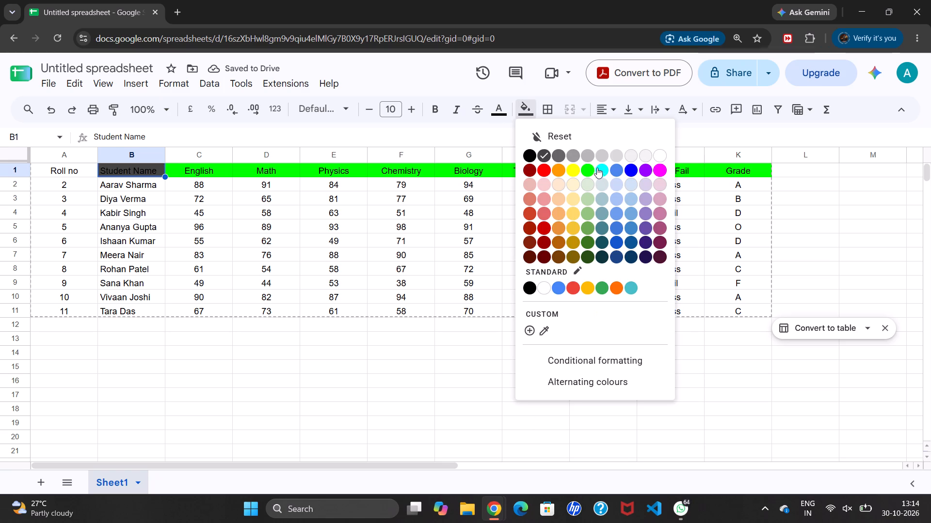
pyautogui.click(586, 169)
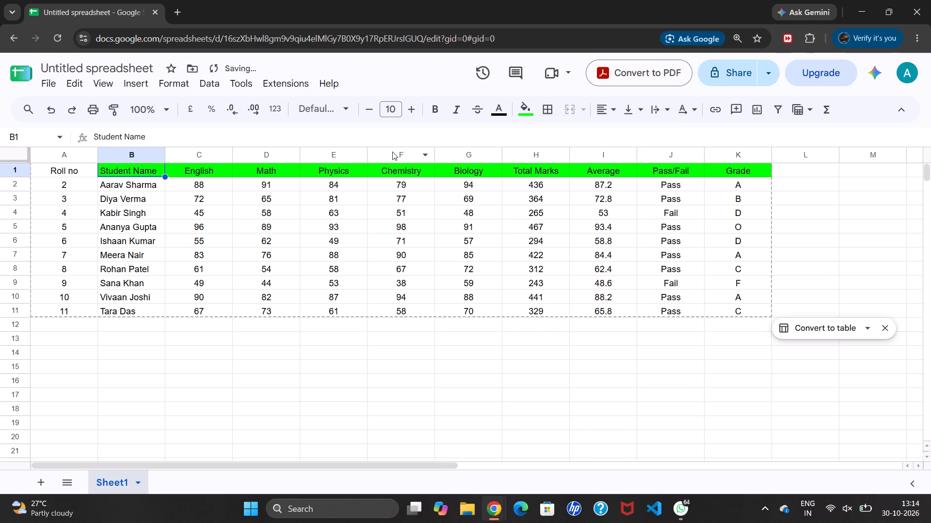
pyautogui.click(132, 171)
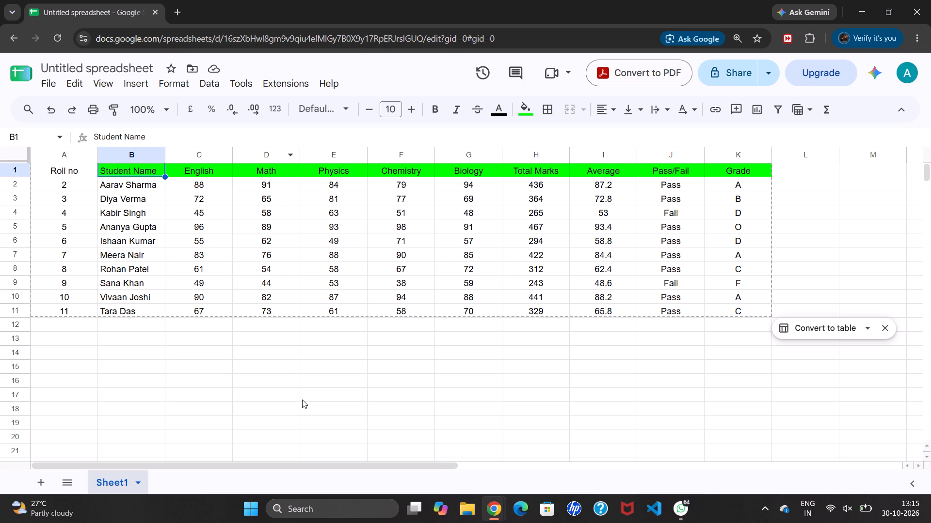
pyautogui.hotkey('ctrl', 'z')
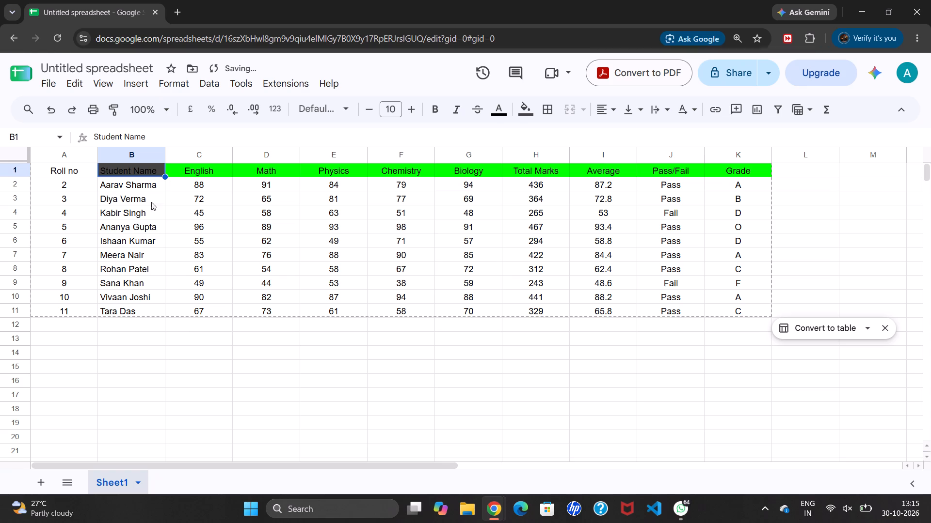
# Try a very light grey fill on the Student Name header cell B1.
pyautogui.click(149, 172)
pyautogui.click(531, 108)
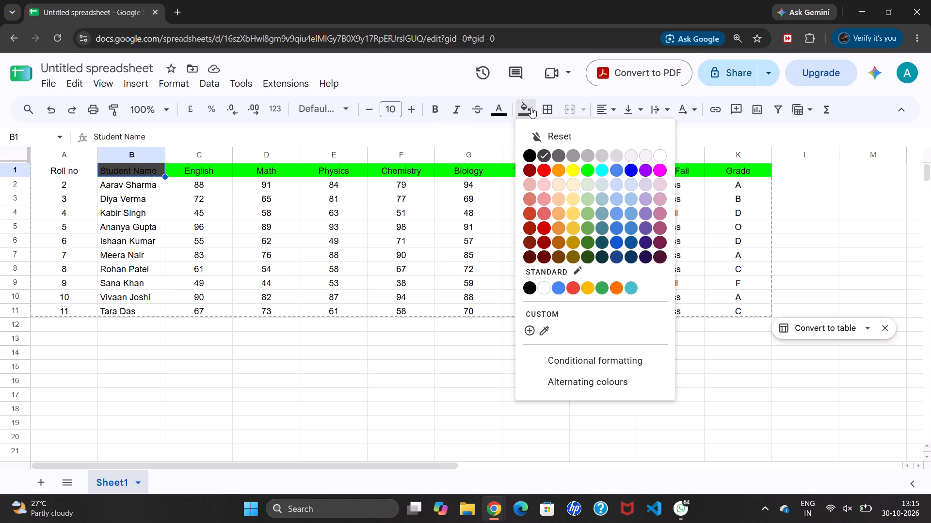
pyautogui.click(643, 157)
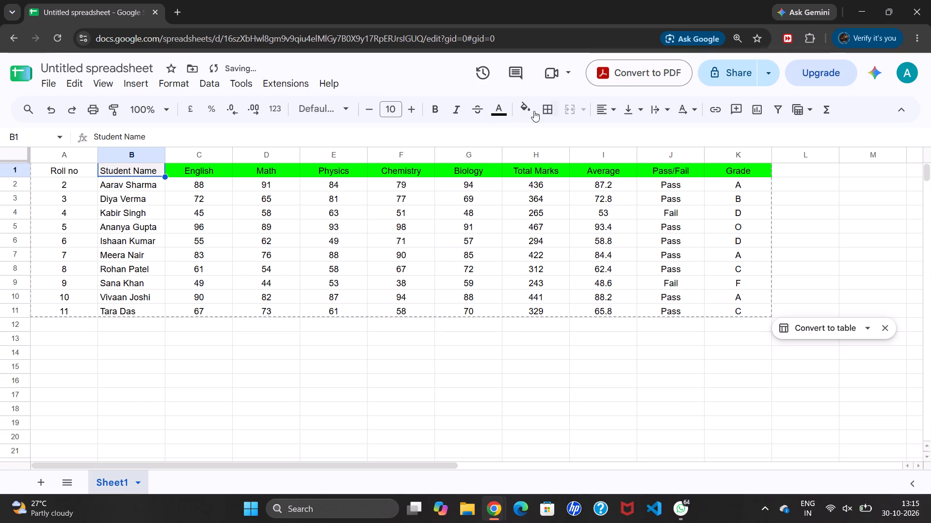
# Fill the Student Name header cell B1 with a cornflower blue background colour.
pyautogui.click(524, 106)
pyautogui.click(613, 169)
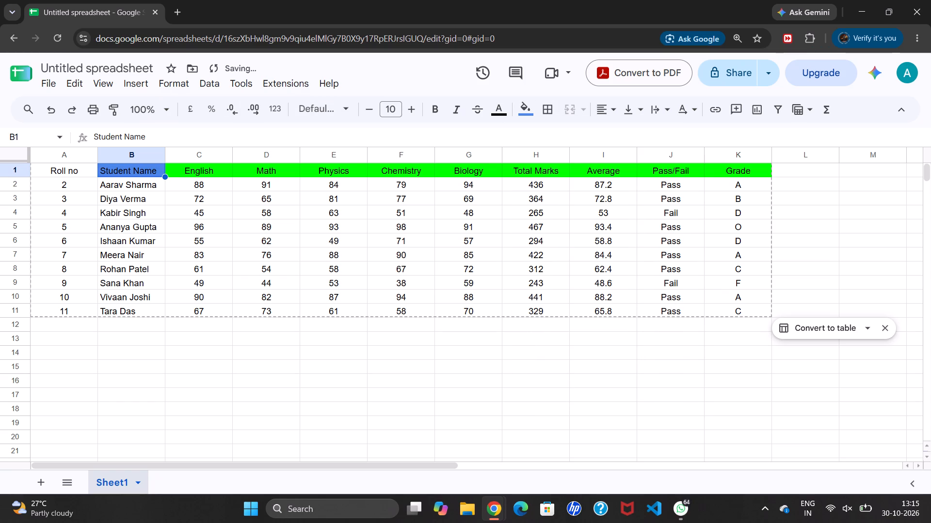
# Fill the Roll no header cell A1 with a pure blue background colour and deselect it.
pyautogui.click(47, 174)
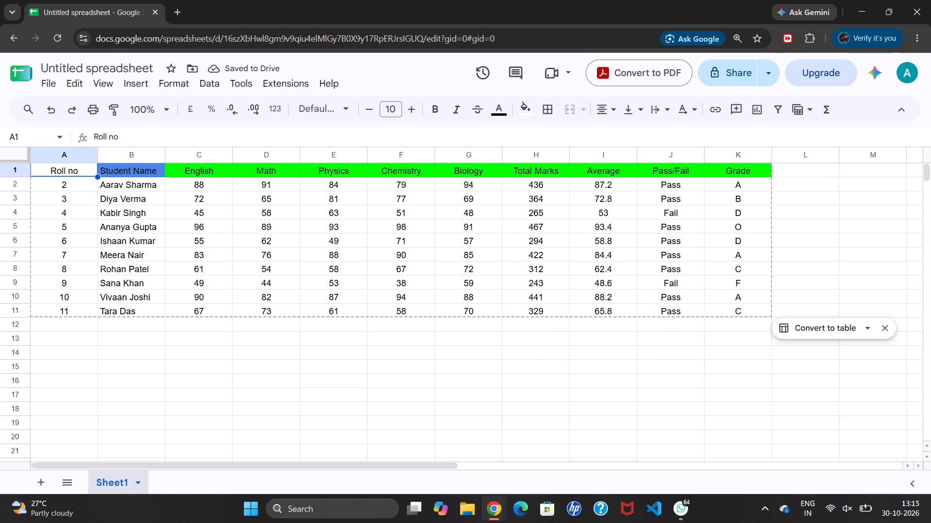
pyautogui.click(529, 99)
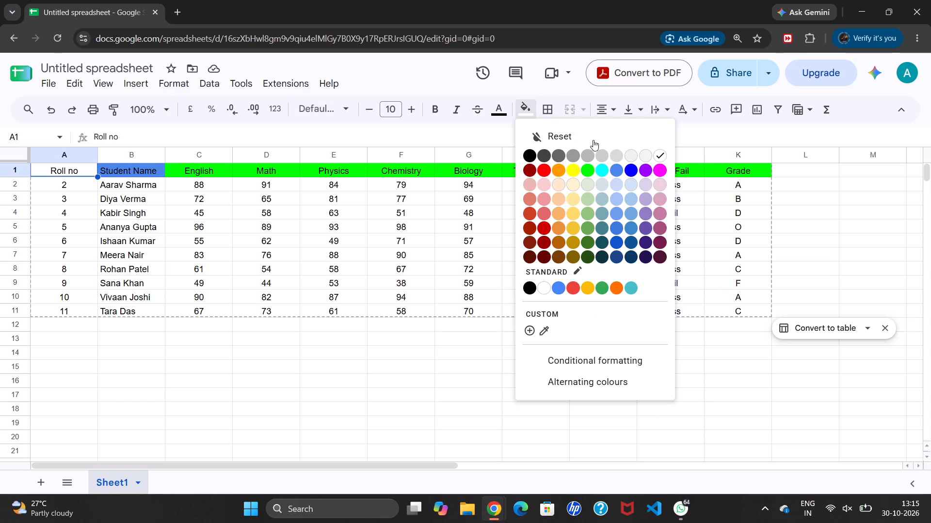
pyautogui.click(627, 171)
pyautogui.click(365, 340)
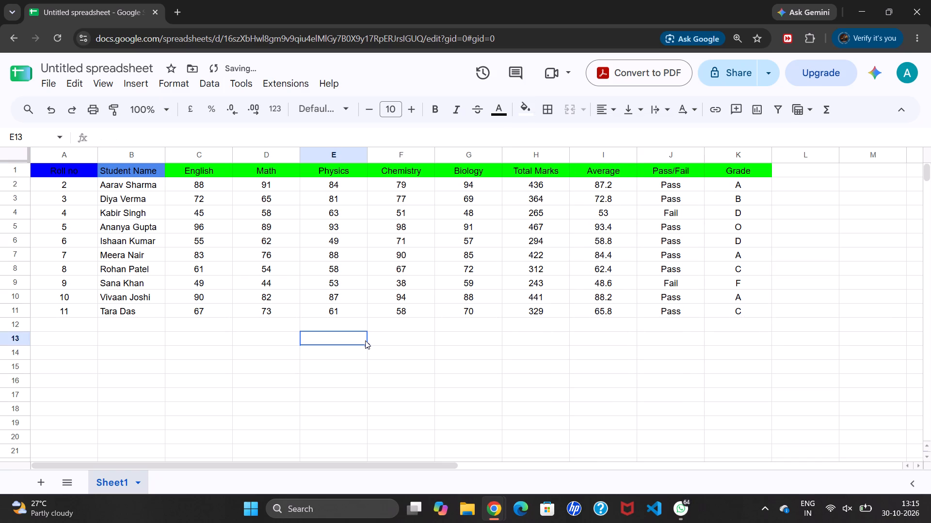
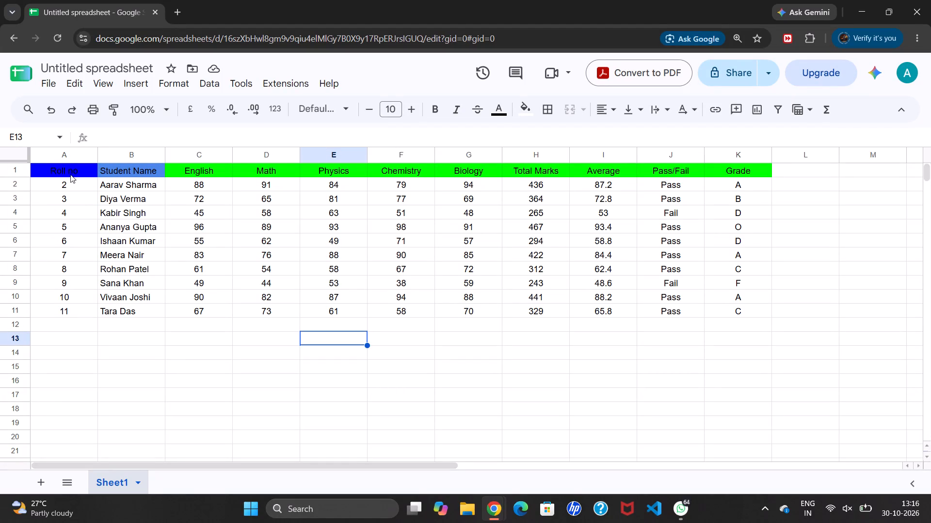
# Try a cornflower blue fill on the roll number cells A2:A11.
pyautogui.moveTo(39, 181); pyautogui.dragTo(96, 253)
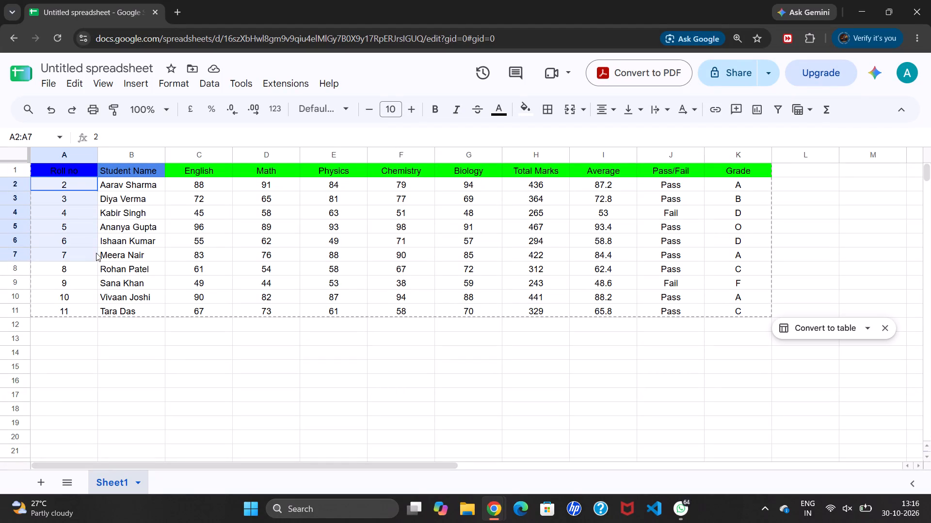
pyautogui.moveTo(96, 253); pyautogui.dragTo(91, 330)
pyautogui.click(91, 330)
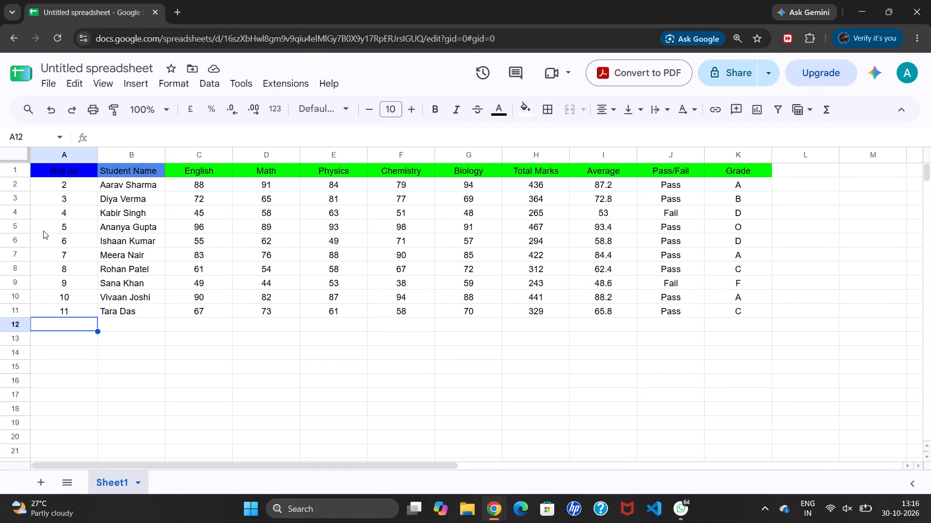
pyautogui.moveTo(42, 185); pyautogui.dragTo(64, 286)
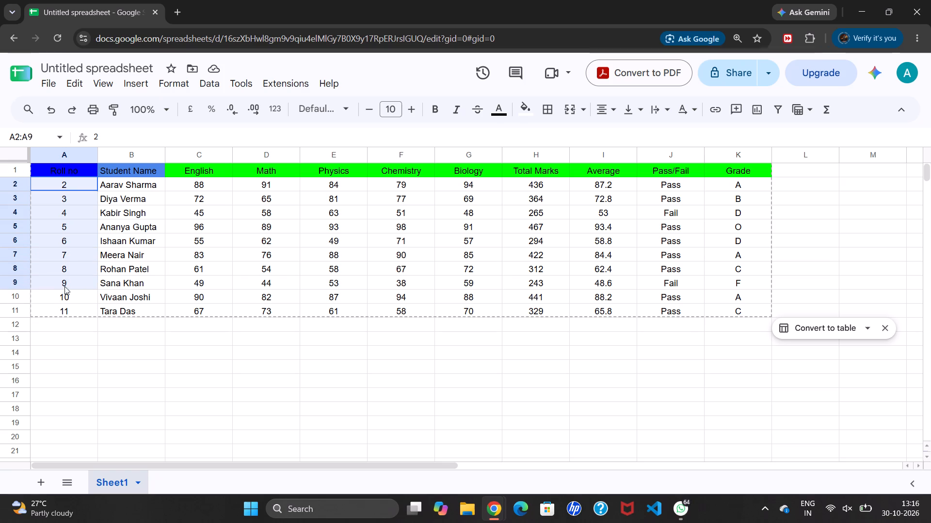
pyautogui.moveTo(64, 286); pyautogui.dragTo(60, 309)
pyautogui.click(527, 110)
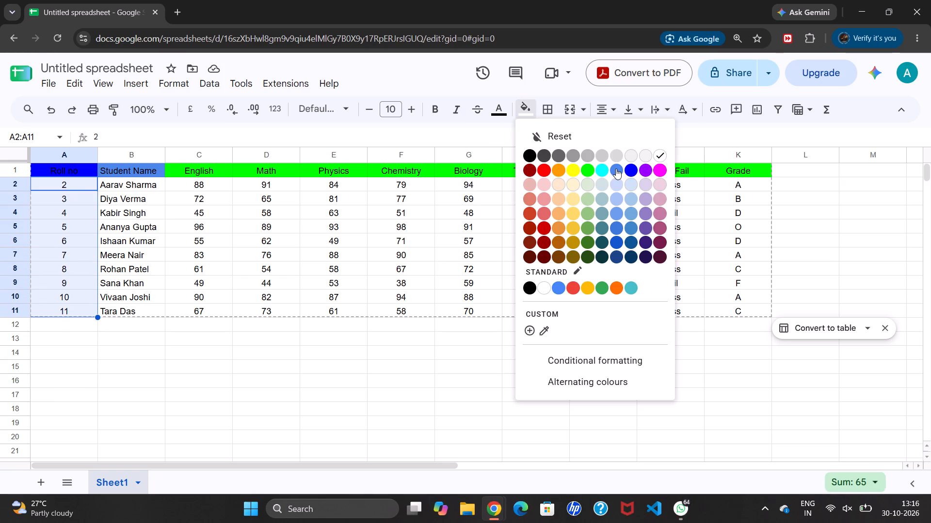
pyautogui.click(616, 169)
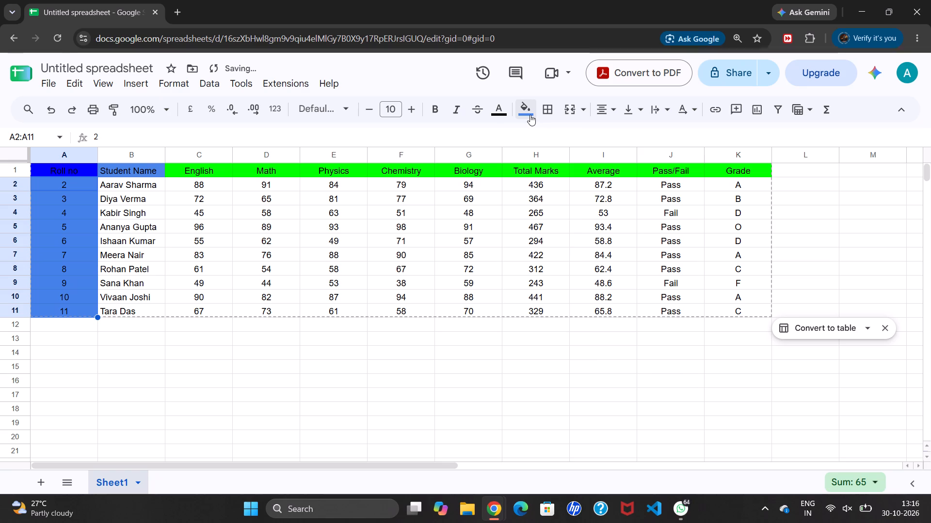
# Fill the roll number cells A2:A11 with a very light grey background colour and deselect them.
pyautogui.click(530, 114)
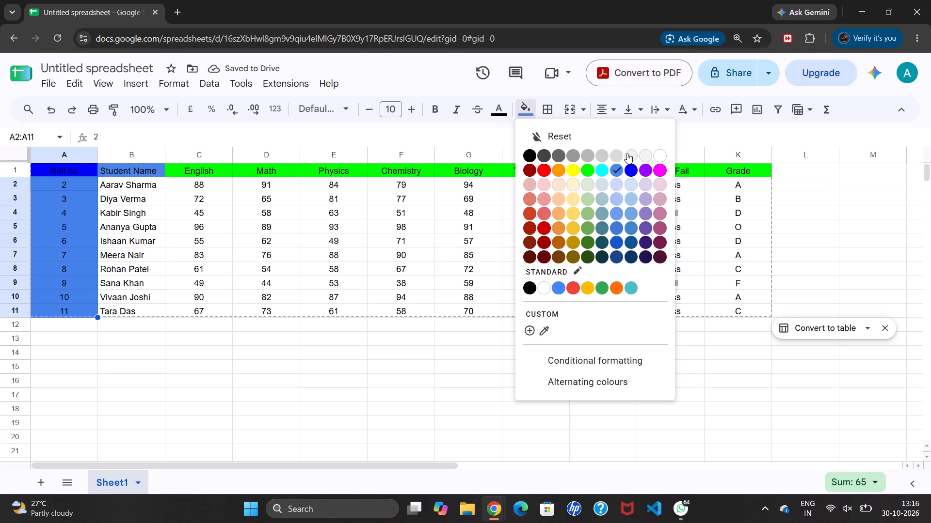
pyautogui.click(627, 153)
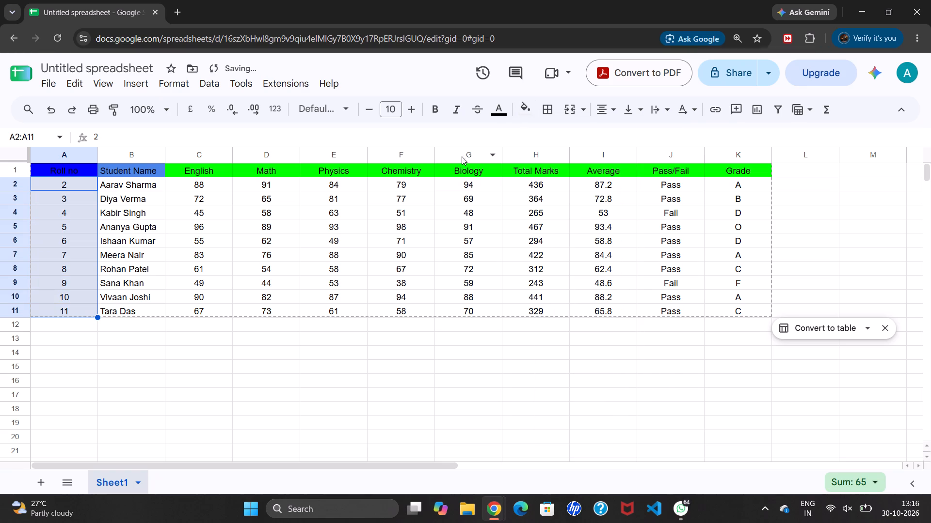
pyautogui.click(317, 367)
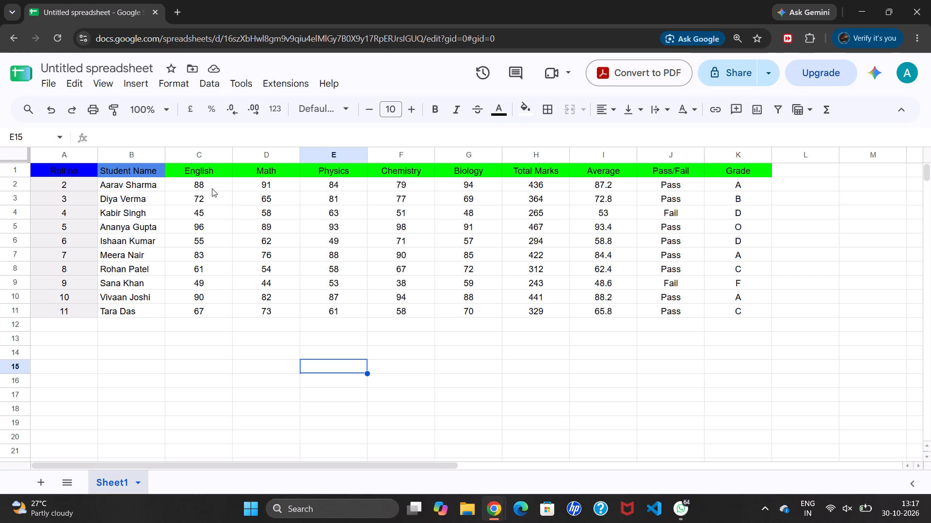
# Fill the subject marks in C2:G11, from English to Biology, with a pale orange background colour and deselect them.
pyautogui.moveTo(195, 180); pyautogui.dragTo(321, 267)
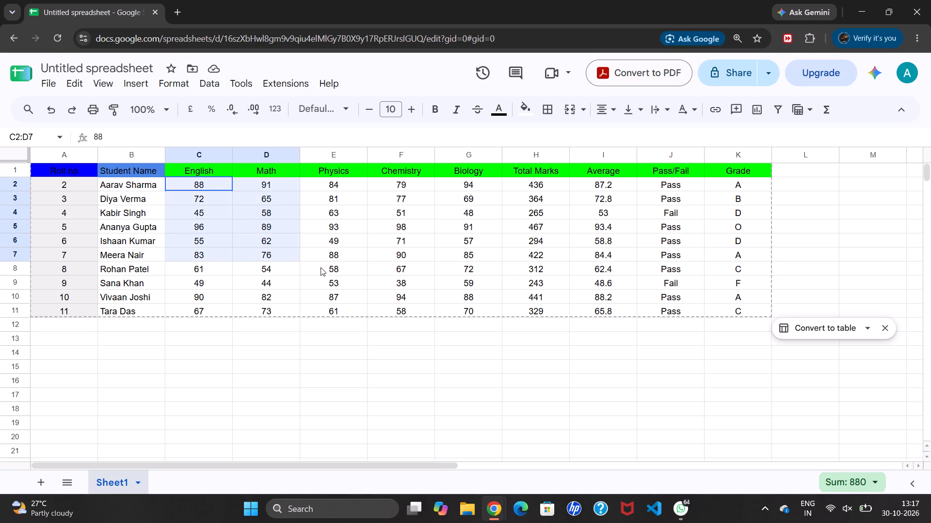
pyautogui.moveTo(321, 267); pyautogui.dragTo(420, 288)
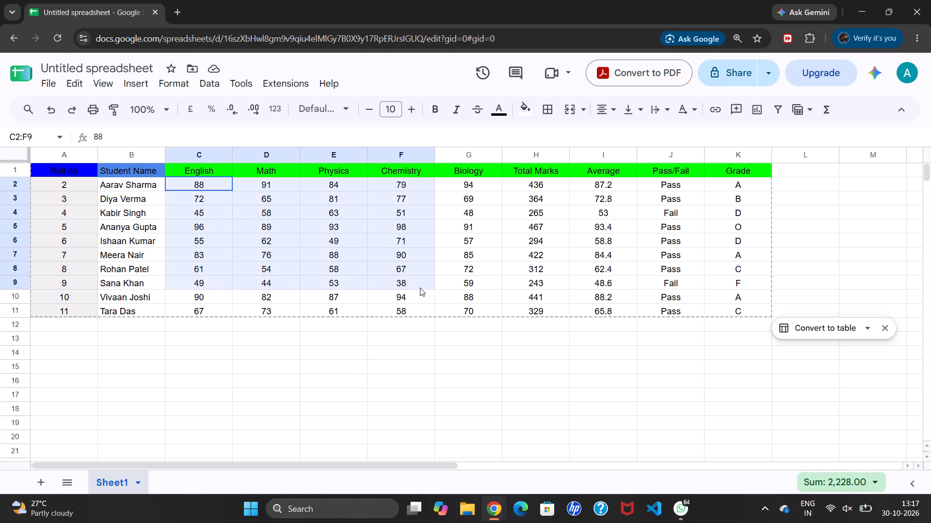
pyautogui.moveTo(420, 288); pyautogui.dragTo(525, 274)
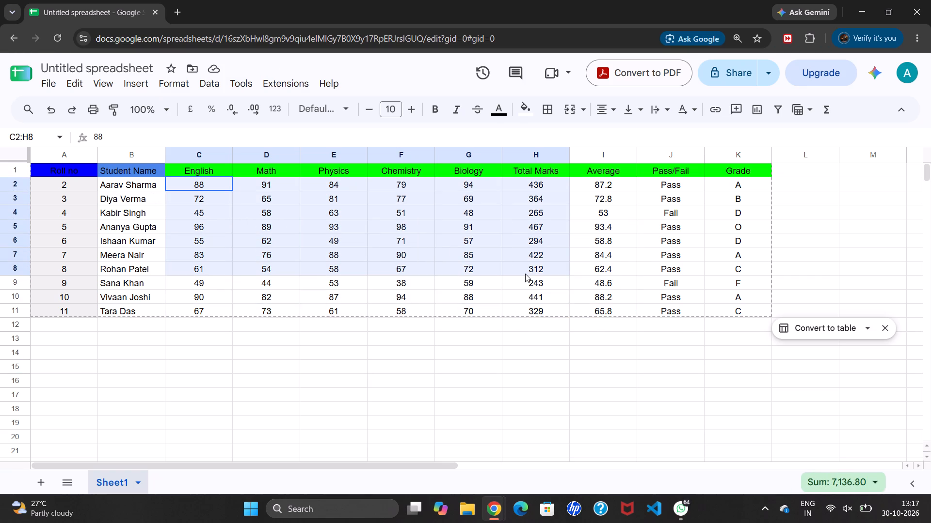
pyautogui.moveTo(525, 274); pyautogui.dragTo(495, 323)
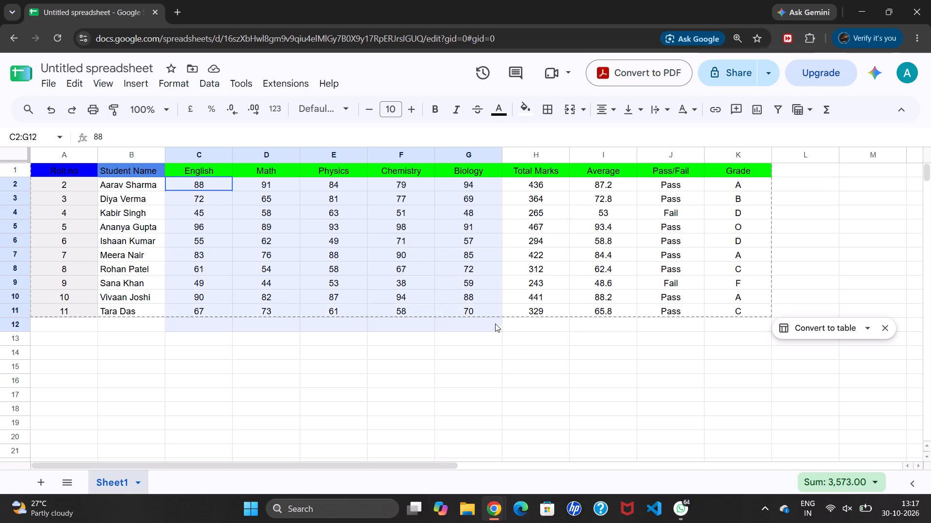
pyautogui.moveTo(495, 323); pyautogui.dragTo(487, 311)
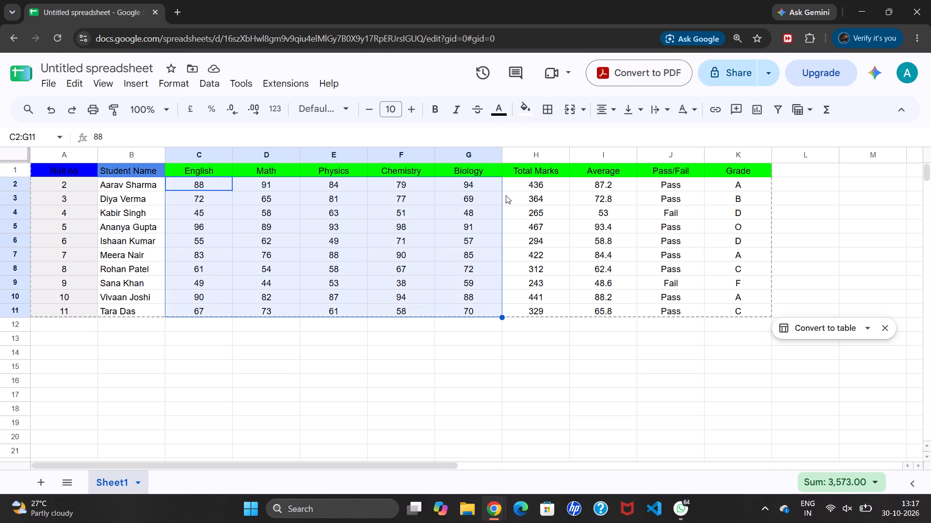
pyautogui.click(530, 107)
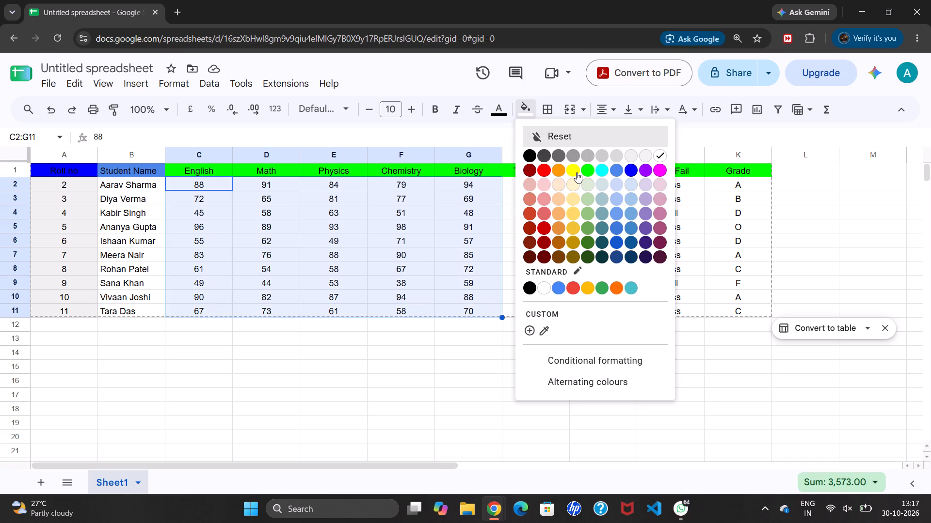
pyautogui.click(560, 184)
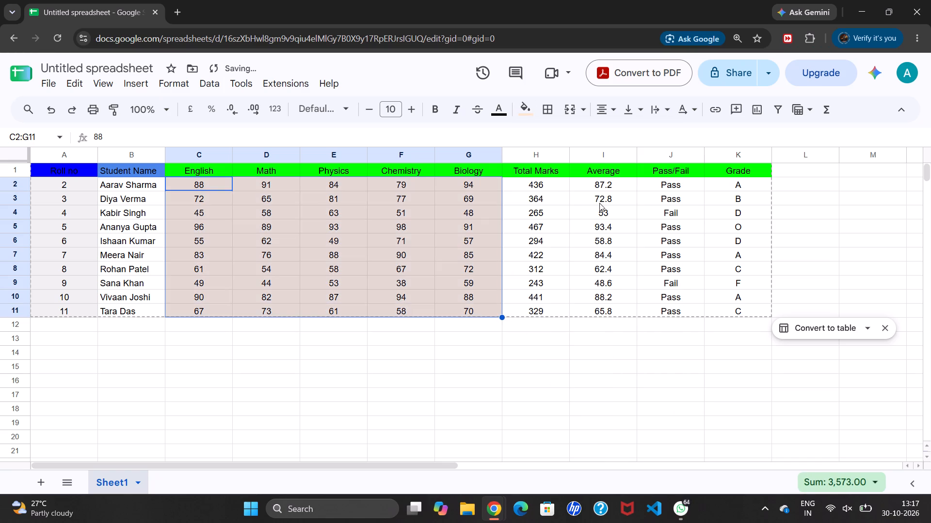
pyautogui.click(438, 378)
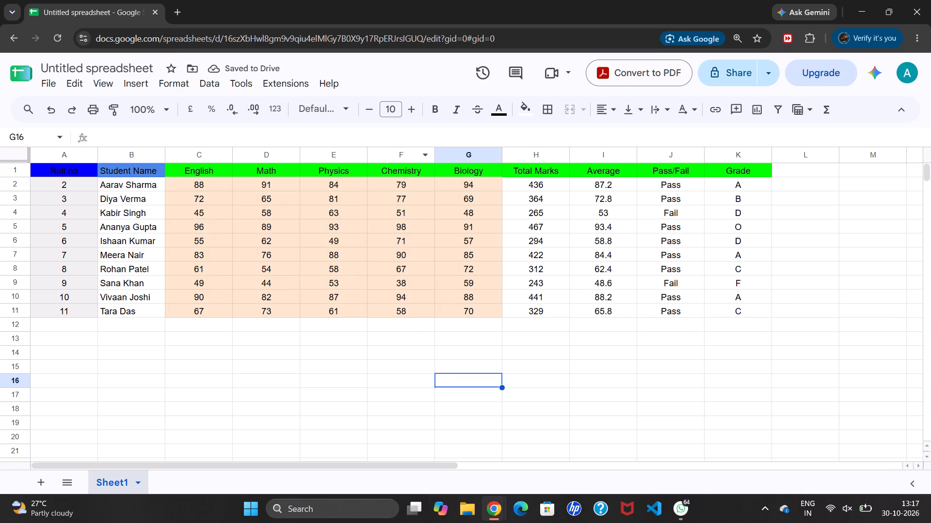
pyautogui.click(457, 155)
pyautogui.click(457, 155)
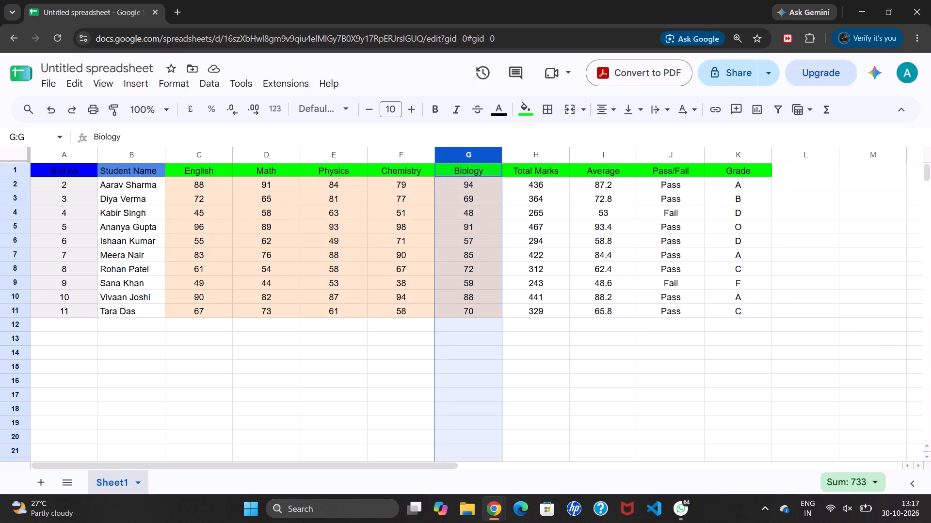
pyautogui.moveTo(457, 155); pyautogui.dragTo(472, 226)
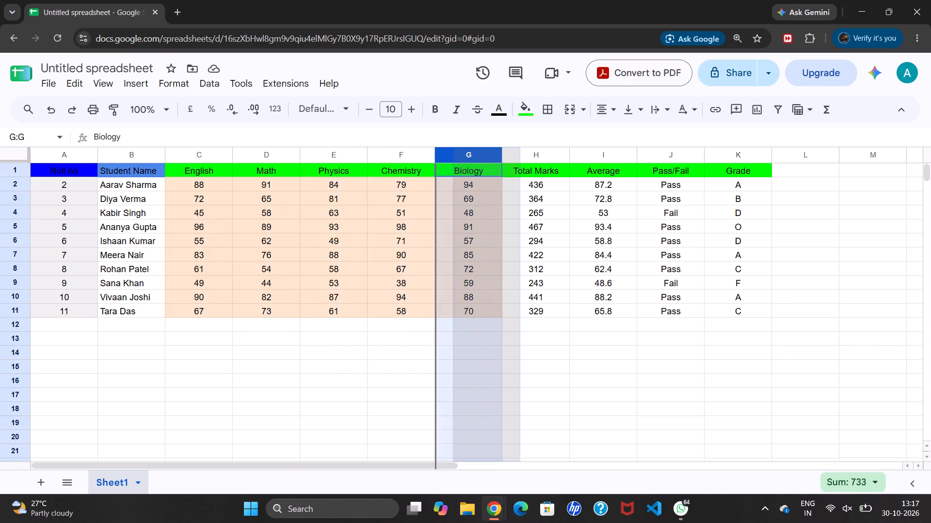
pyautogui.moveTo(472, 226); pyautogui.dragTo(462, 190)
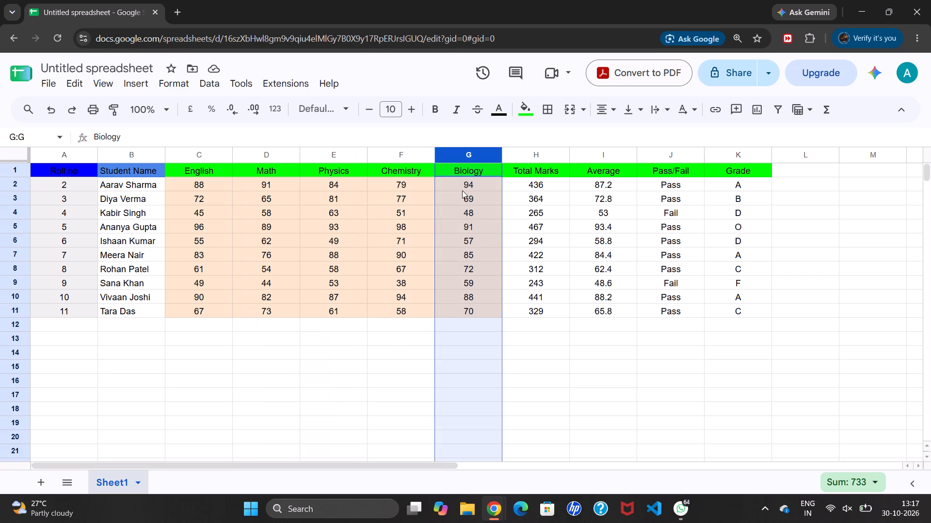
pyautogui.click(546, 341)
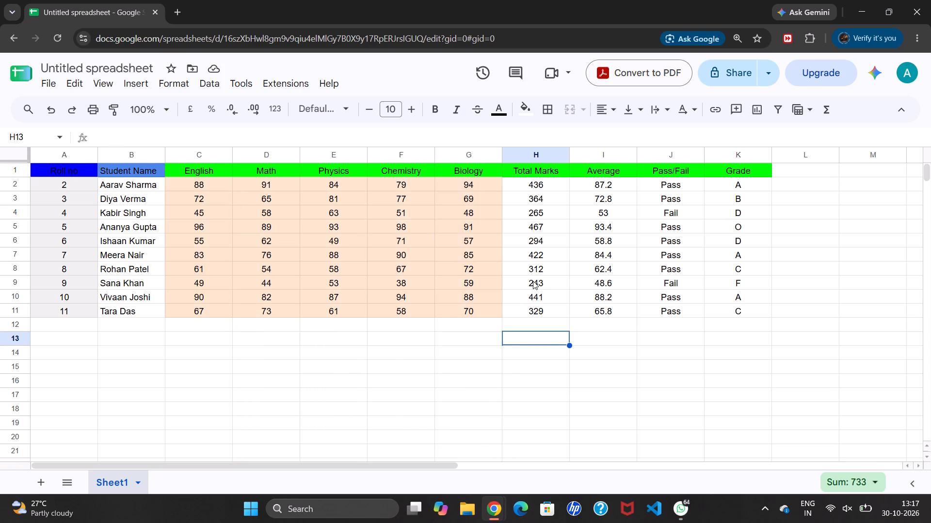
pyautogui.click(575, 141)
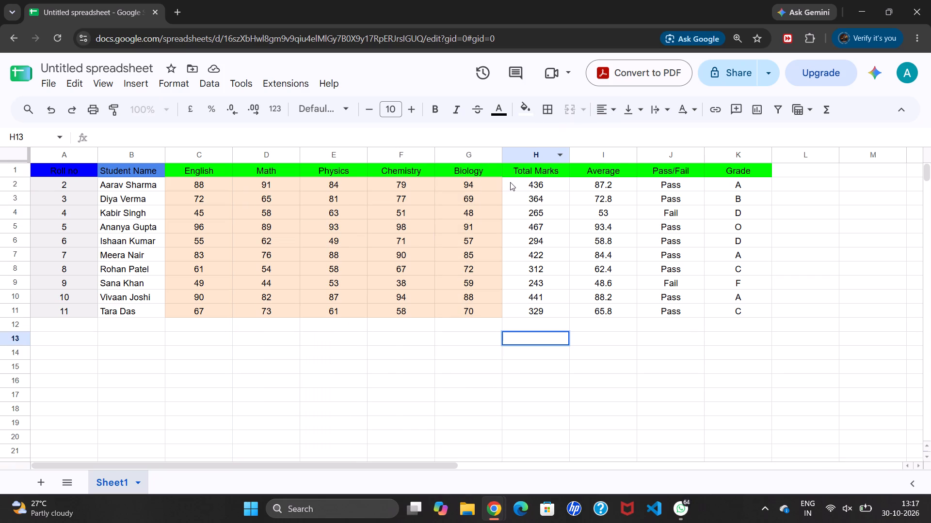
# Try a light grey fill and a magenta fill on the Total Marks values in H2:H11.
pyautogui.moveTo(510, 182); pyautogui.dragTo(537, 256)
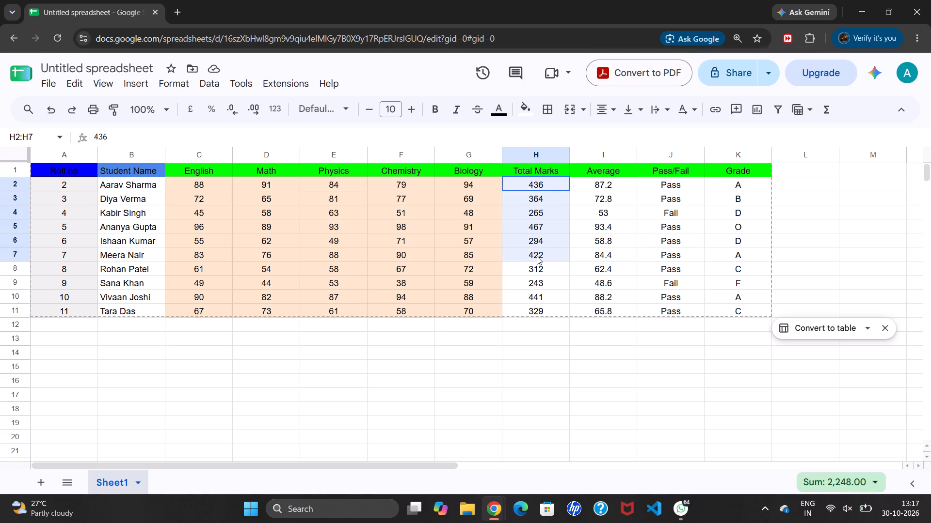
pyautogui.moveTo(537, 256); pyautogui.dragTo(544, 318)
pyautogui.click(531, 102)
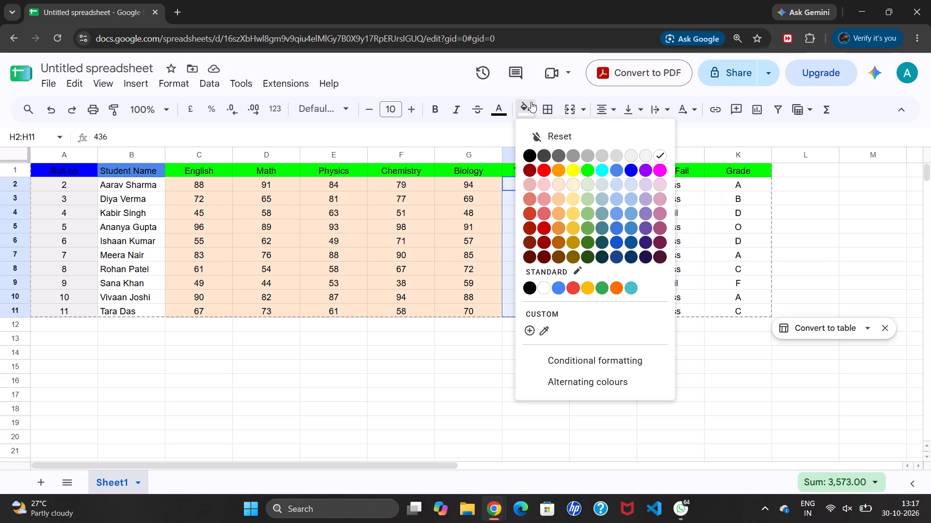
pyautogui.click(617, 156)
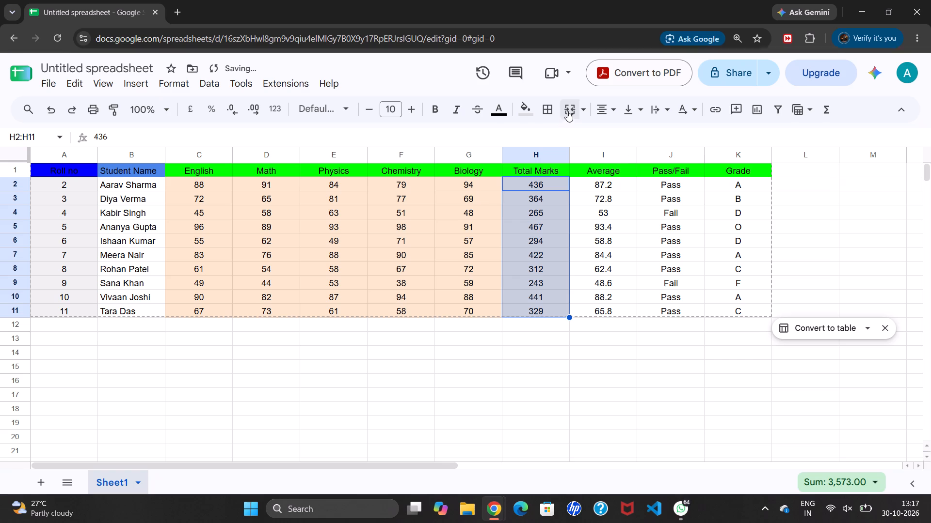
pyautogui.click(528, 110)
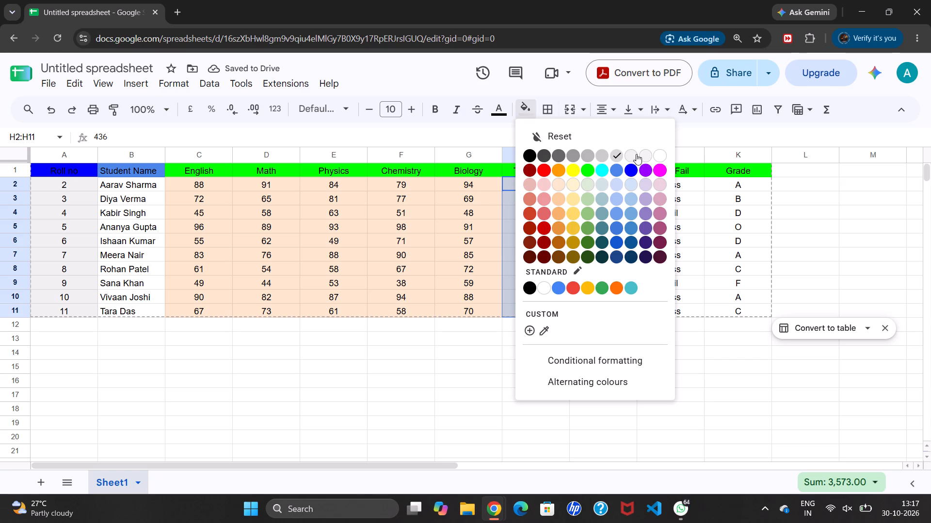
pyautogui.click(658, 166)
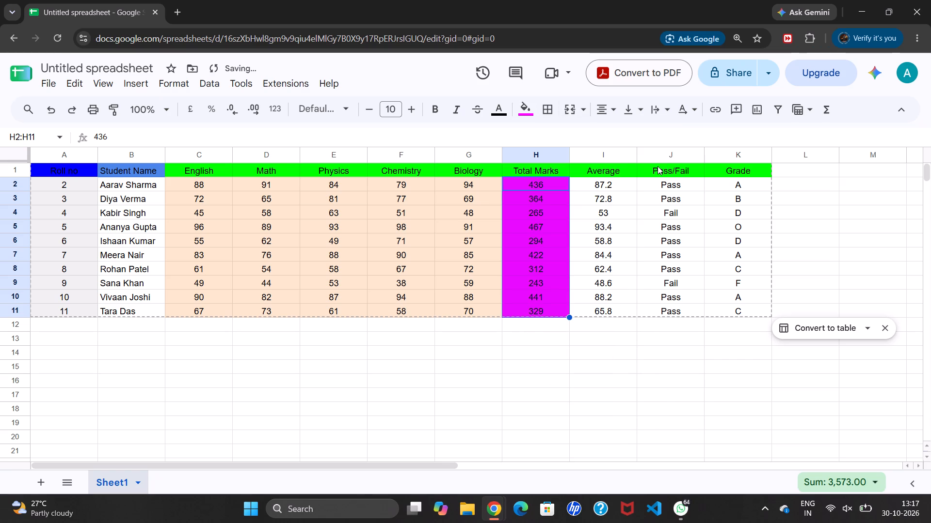
# Fill the Total Marks values in H2:H11 with a golden yellow background colour and deselect them.
pyautogui.click(519, 104)
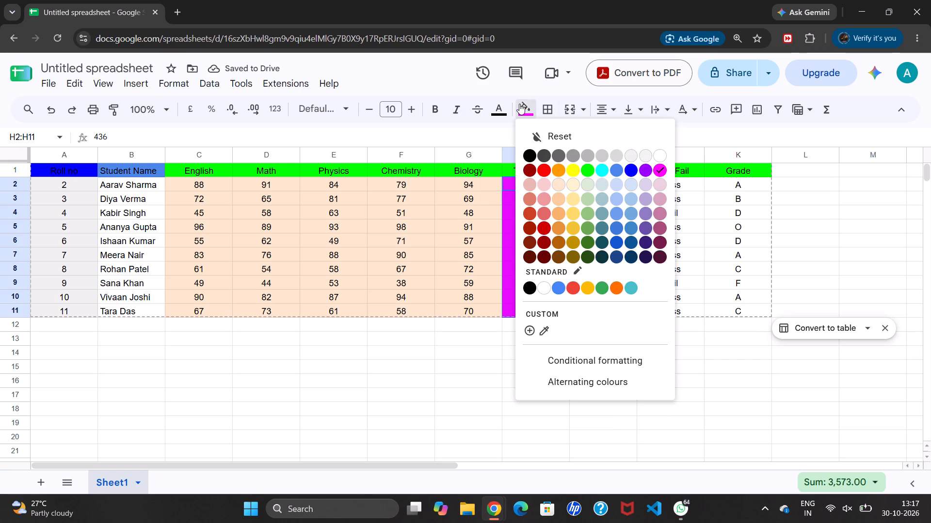
pyautogui.click(572, 212)
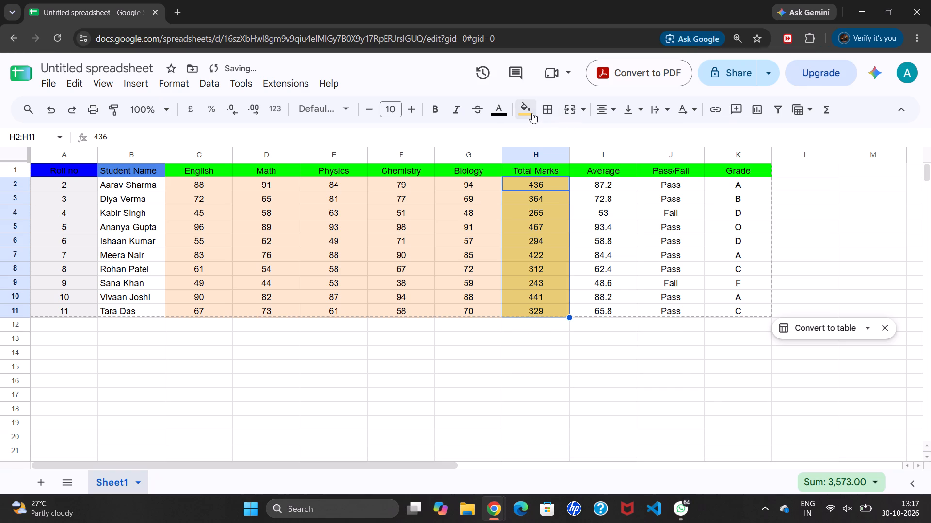
pyautogui.click(602, 205)
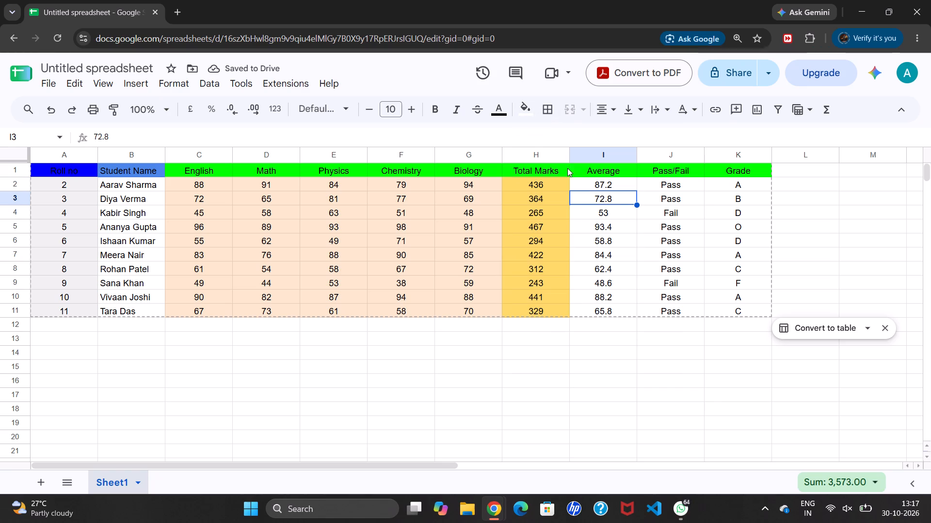
# Fill the Average values in I2:I11 with a light pink background colour.
pyautogui.moveTo(576, 179); pyautogui.dragTo(608, 195)
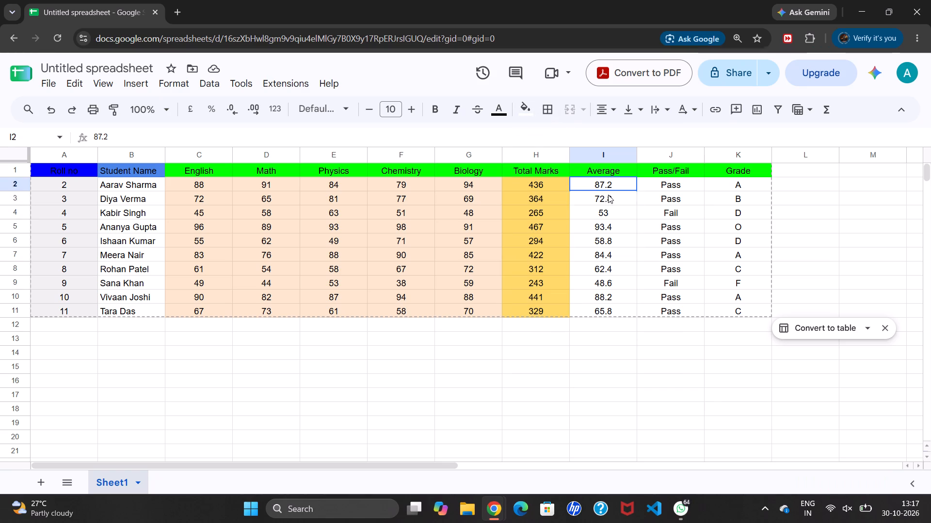
pyautogui.moveTo(608, 195); pyautogui.dragTo(641, 327)
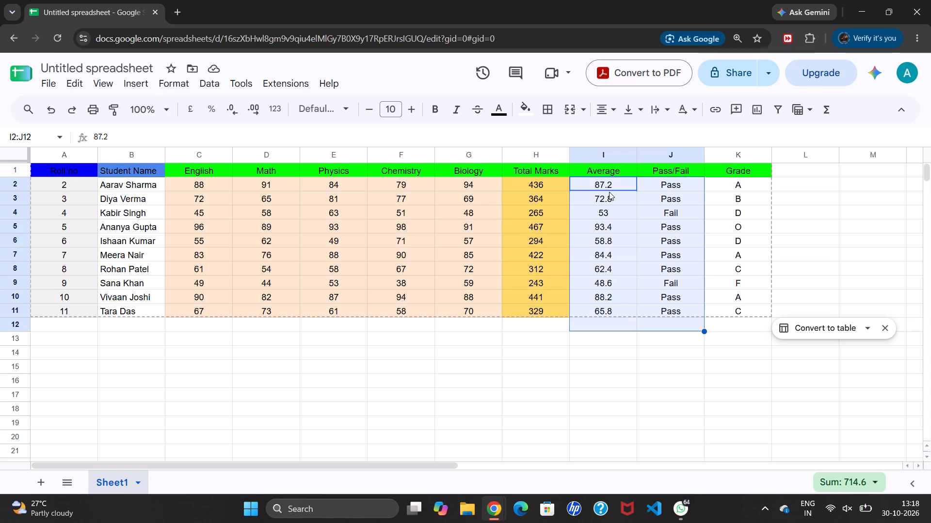
pyautogui.click(589, 181)
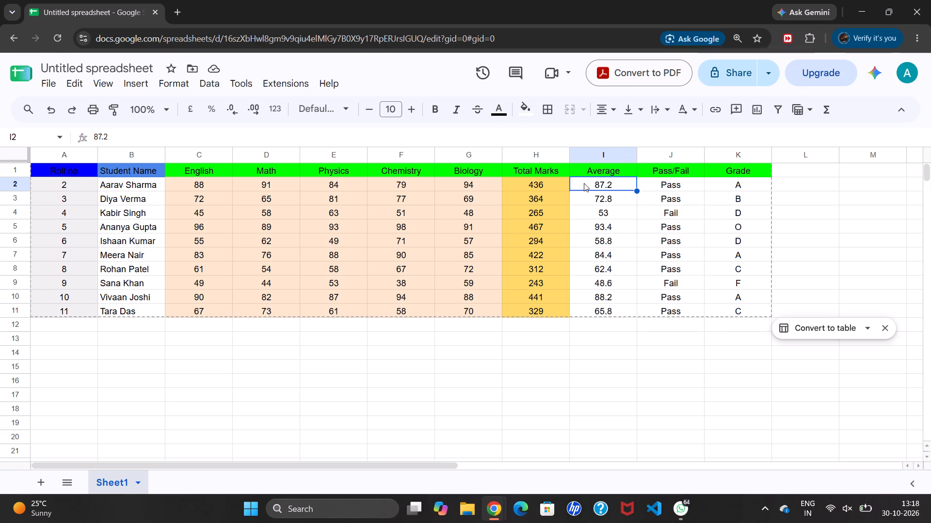
pyautogui.moveTo(585, 184); pyautogui.dragTo(621, 323)
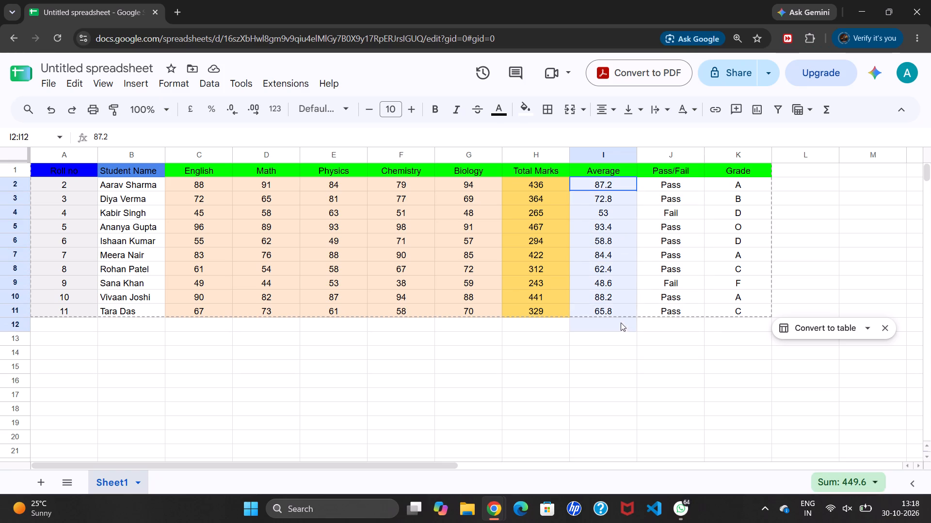
pyautogui.moveTo(621, 323); pyautogui.dragTo(621, 331)
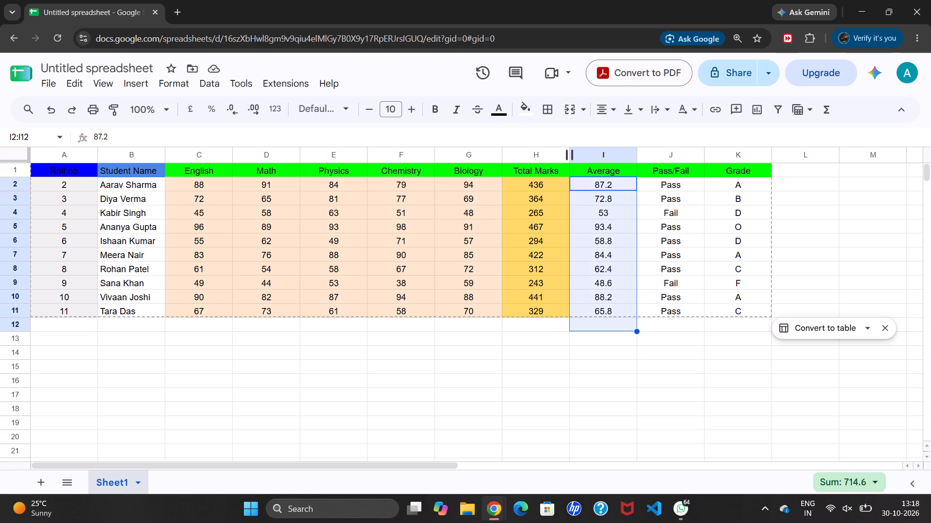
pyautogui.click(630, 312)
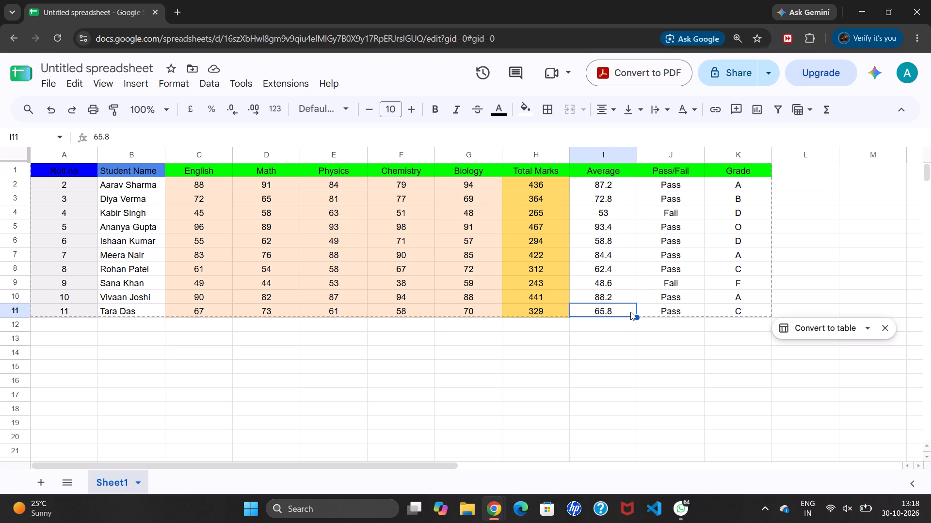
pyautogui.moveTo(578, 184); pyautogui.dragTo(623, 339)
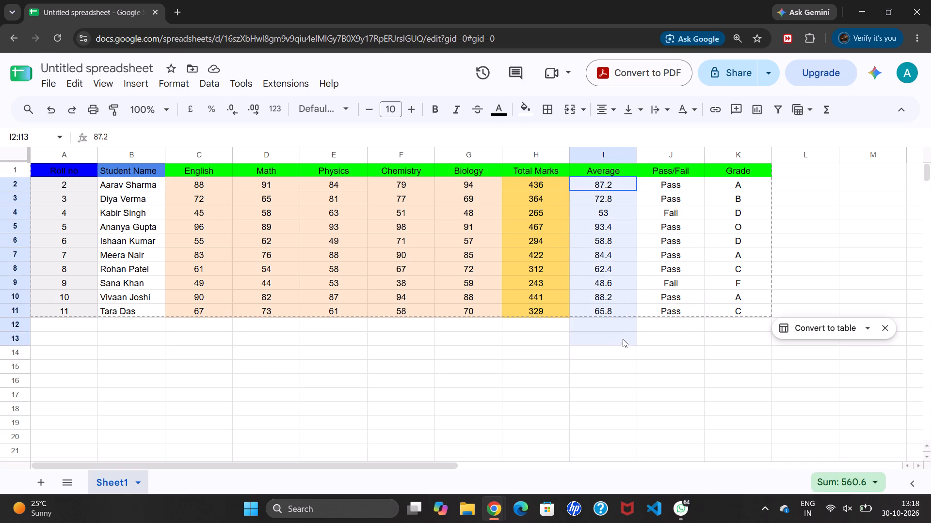
pyautogui.moveTo(623, 339); pyautogui.dragTo(621, 313)
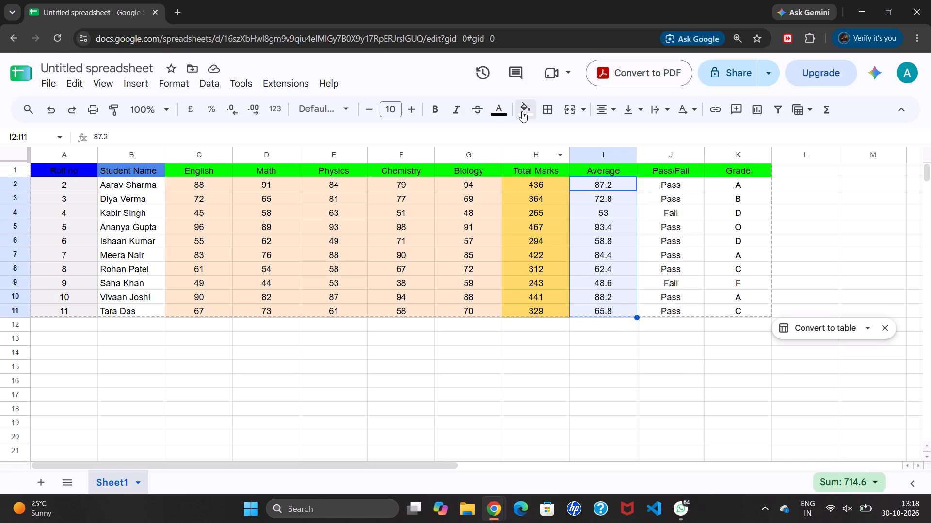
pyautogui.click(518, 104)
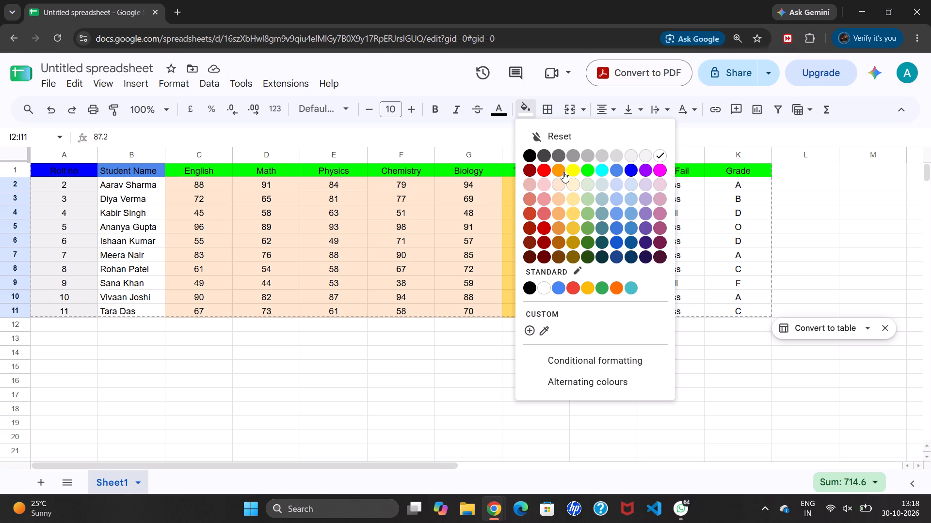
pyautogui.click(544, 186)
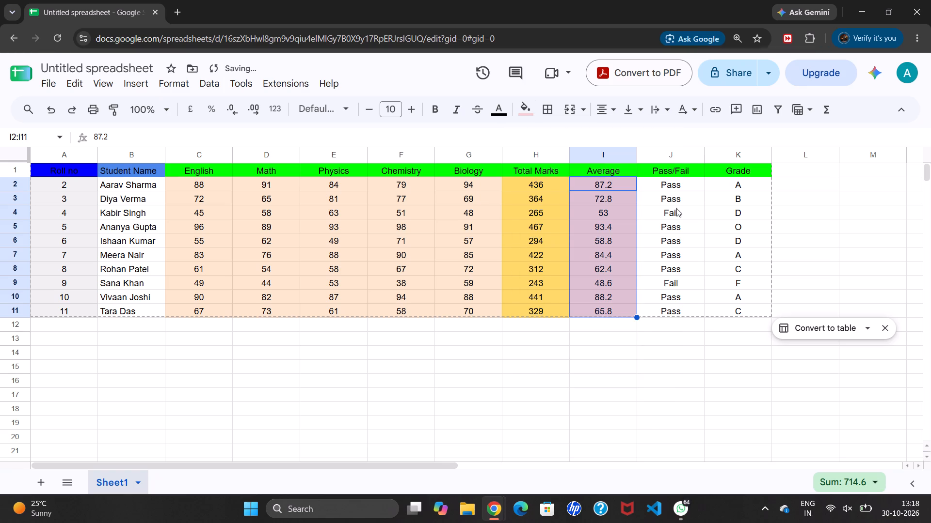
# Fill the Pass/Fail column J1:J11, including its header, with a light cornflower blue background colour.
pyautogui.moveTo(649, 176); pyautogui.dragTo(657, 184)
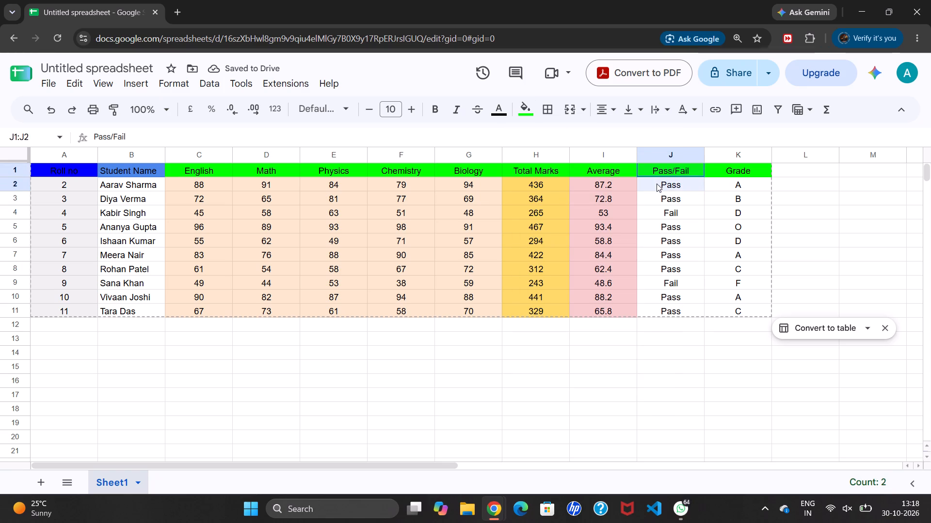
pyautogui.moveTo(657, 184); pyautogui.dragTo(685, 306)
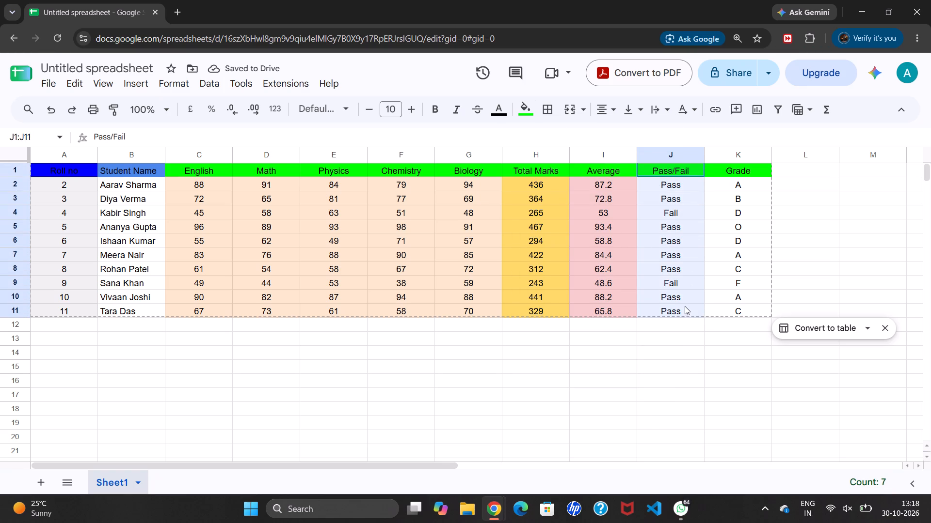
pyautogui.moveTo(685, 306); pyautogui.dragTo(686, 309)
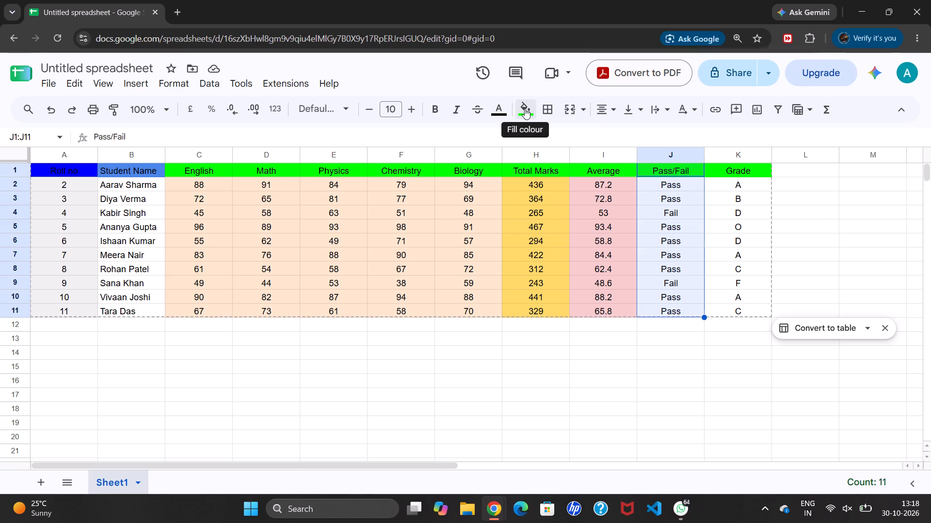
pyautogui.click(524, 108)
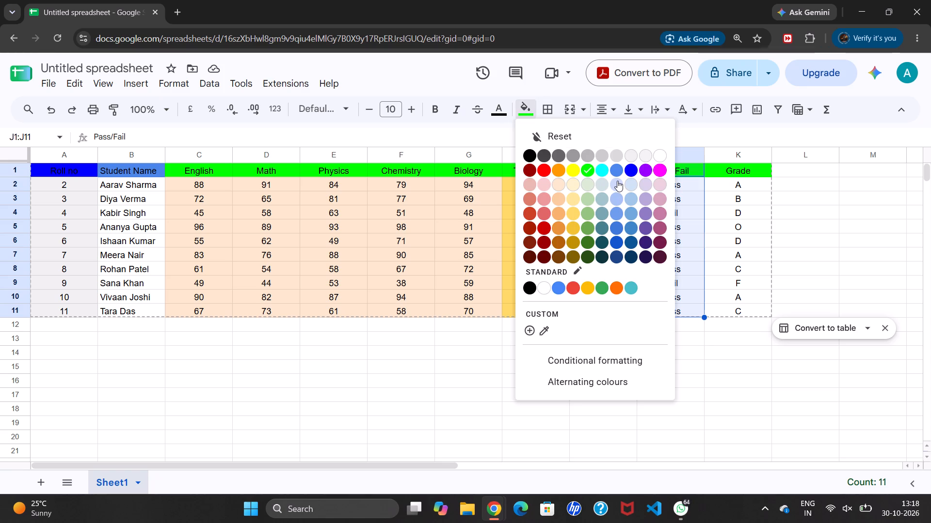
pyautogui.click(617, 181)
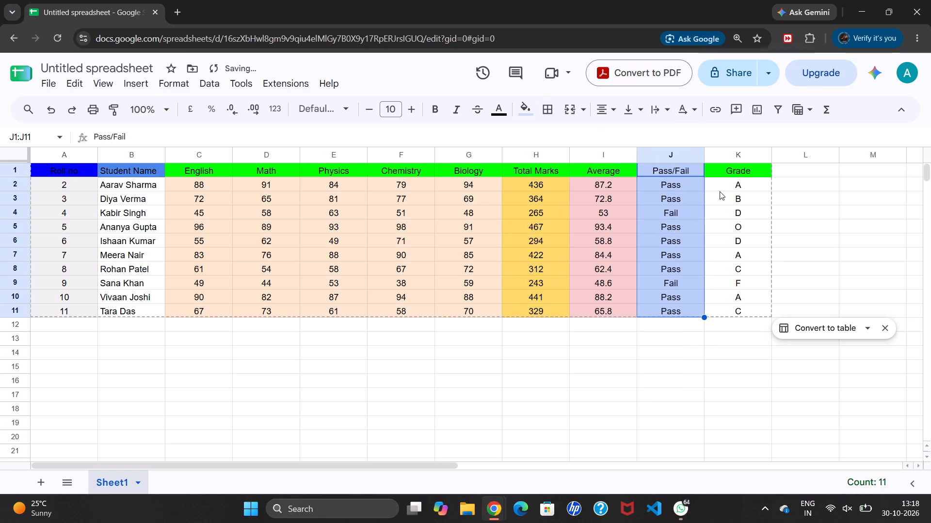
# Fill the Grade values in K2:K11 with a pale green background colour and deselect them.
pyautogui.click(720, 191)
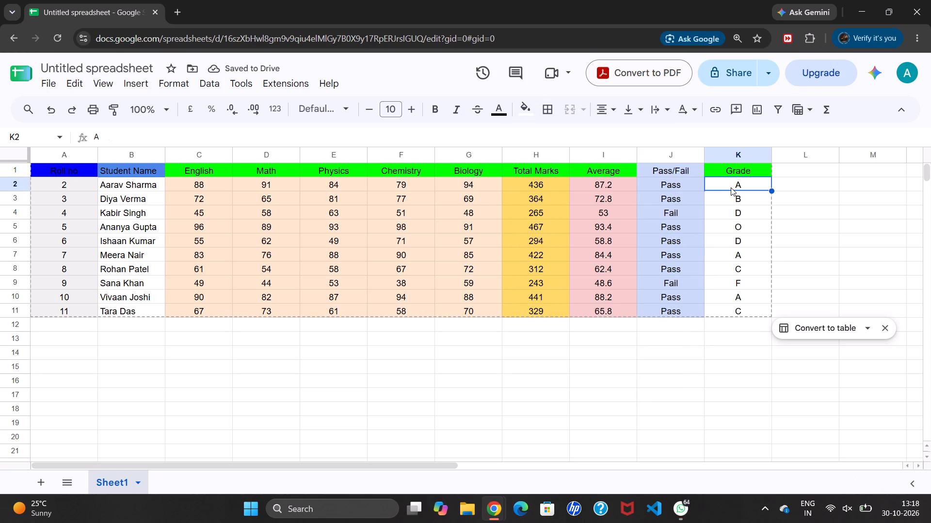
pyautogui.moveTo(731, 187); pyautogui.dragTo(758, 326)
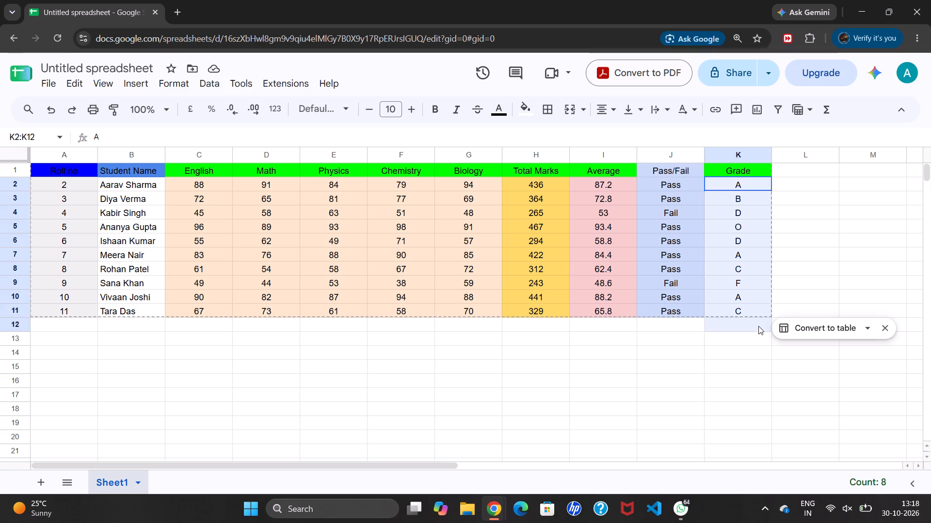
pyautogui.moveTo(758, 326); pyautogui.dragTo(754, 313)
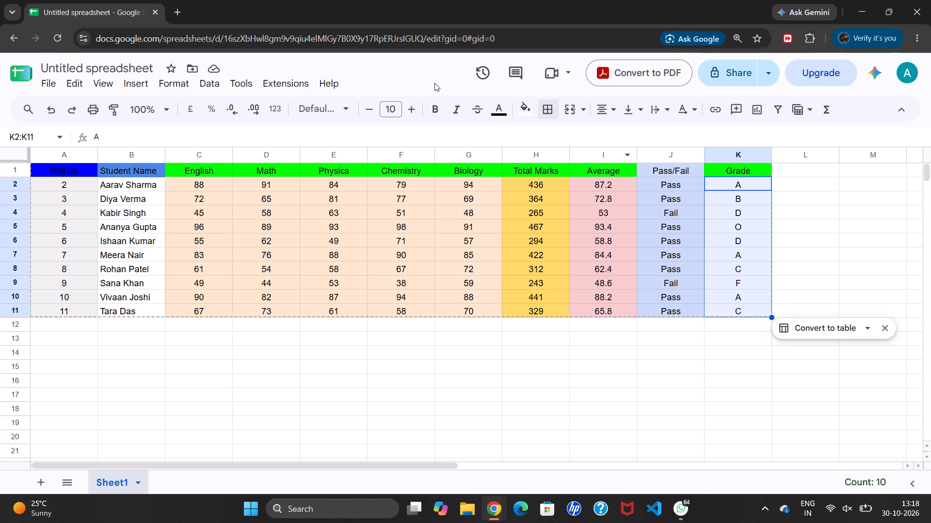
pyautogui.click(520, 115)
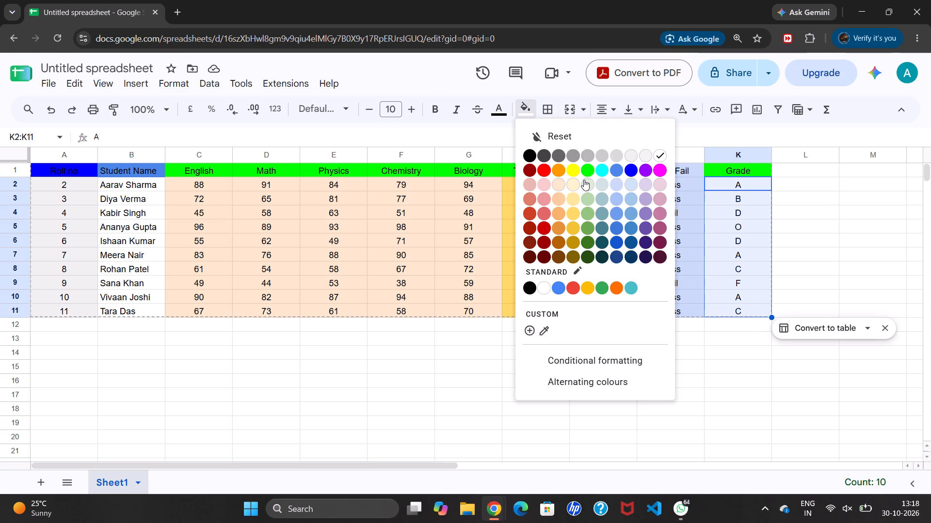
pyautogui.click(584, 180)
pyautogui.click(449, 325)
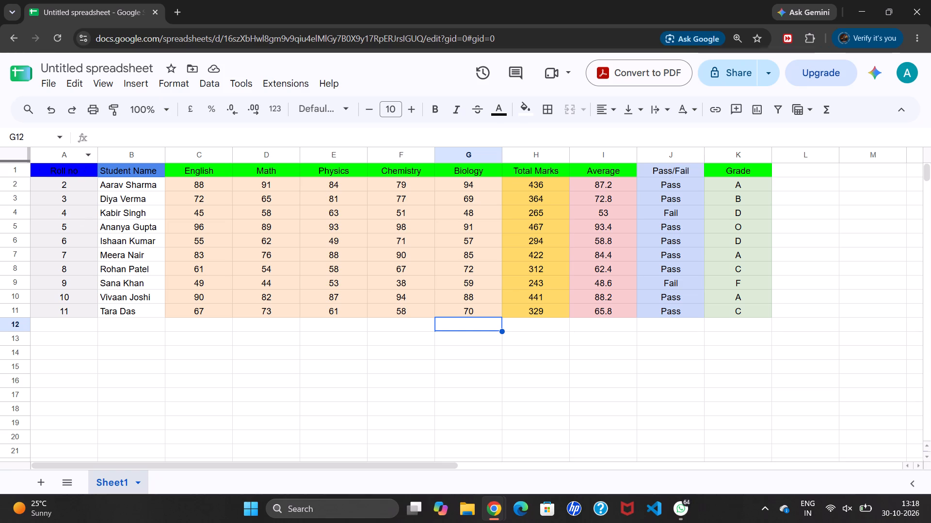
# Fill the student name cells B2:B11 with a salmon red background colour and deselect them.
pyautogui.moveTo(104, 195); pyautogui.dragTo(121, 195)
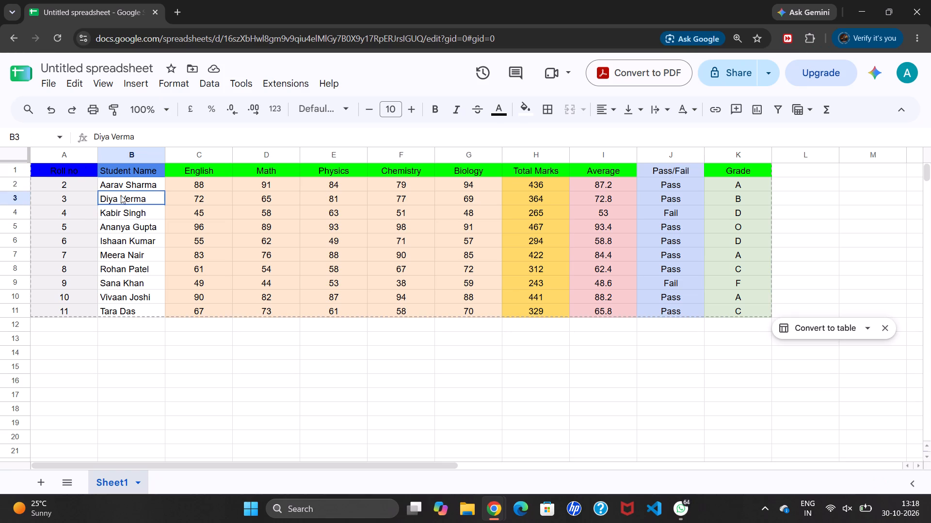
pyautogui.moveTo(121, 195); pyautogui.dragTo(112, 171)
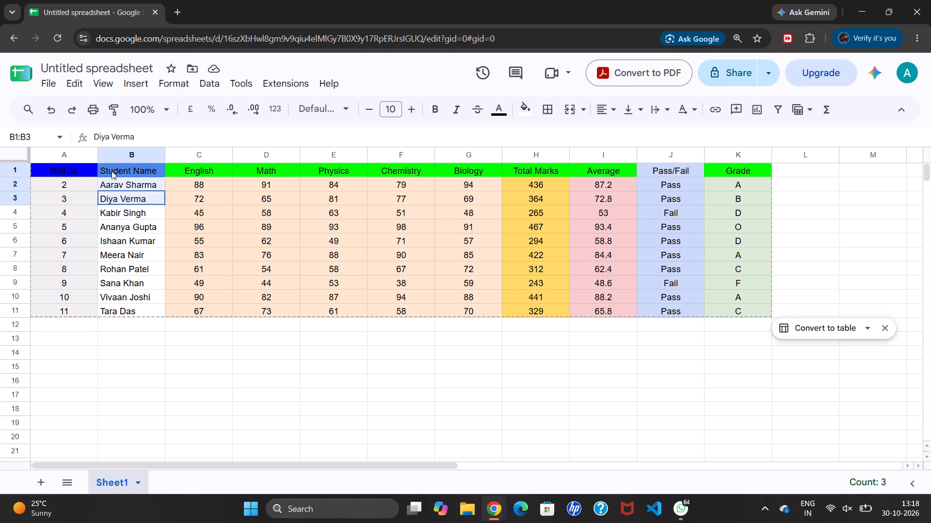
pyautogui.moveTo(112, 171); pyautogui.dragTo(111, 172)
pyautogui.click(111, 172)
pyautogui.moveTo(107, 183); pyautogui.dragTo(147, 240)
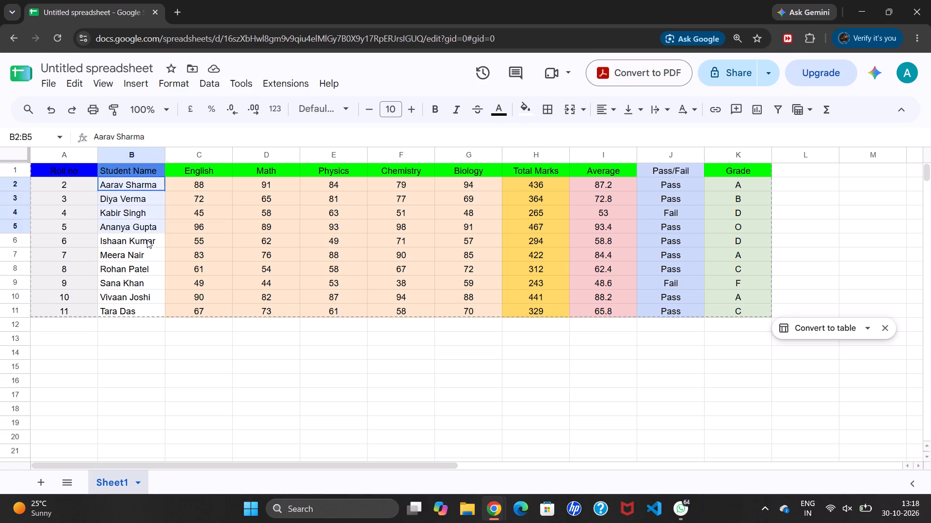
pyautogui.moveTo(147, 240); pyautogui.dragTo(131, 309)
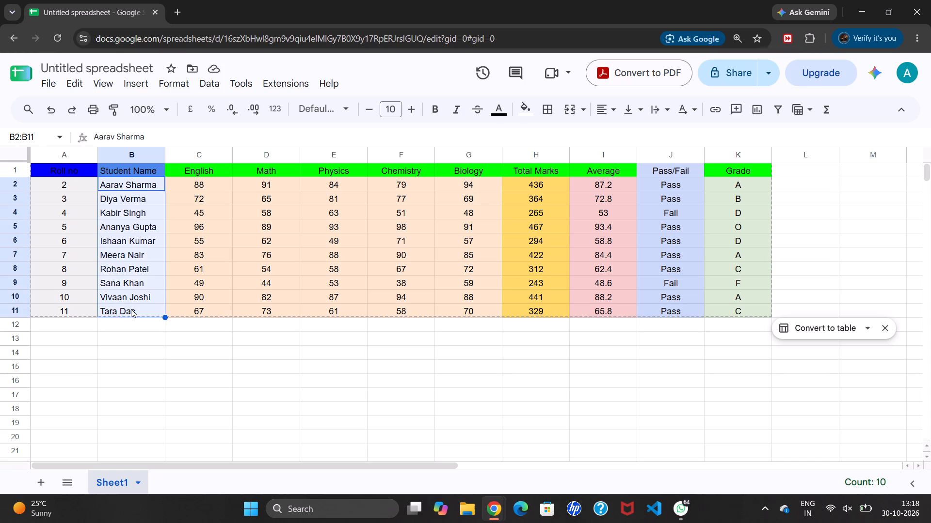
pyautogui.click(518, 103)
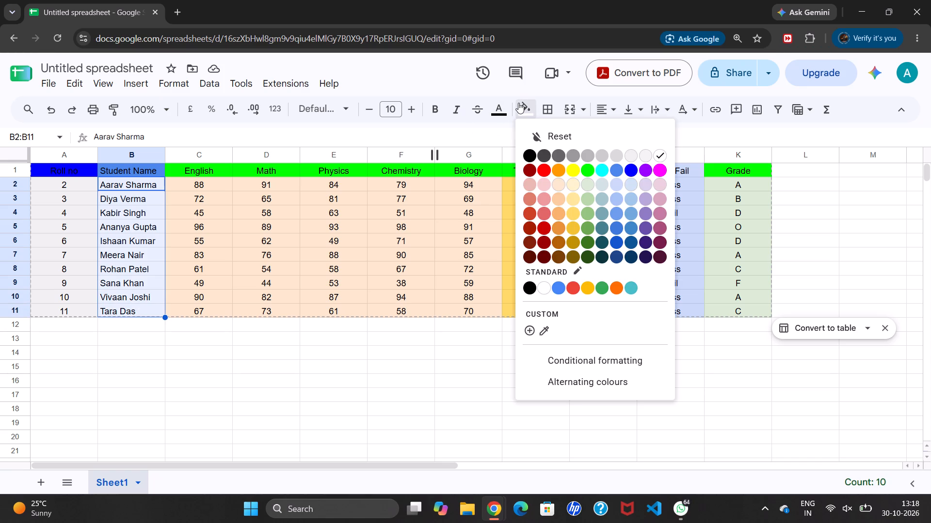
pyautogui.click(533, 195)
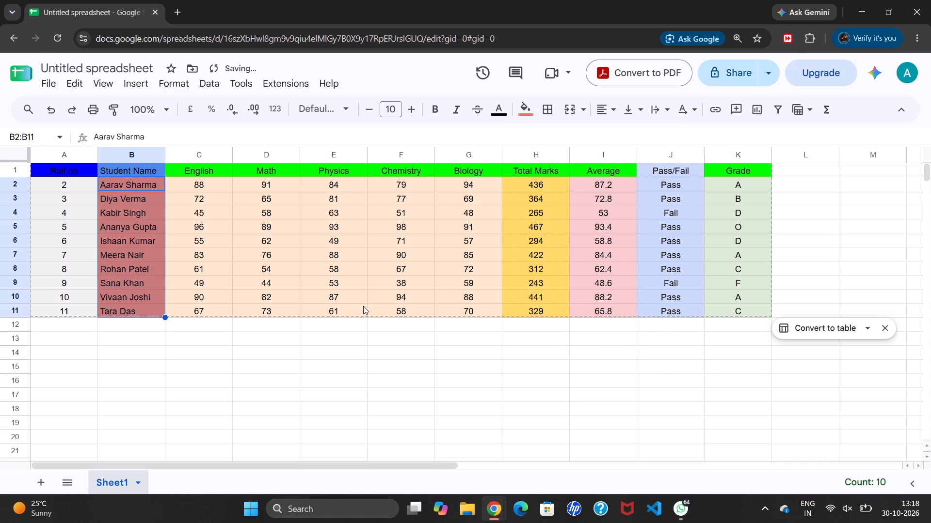
pyautogui.click(354, 323)
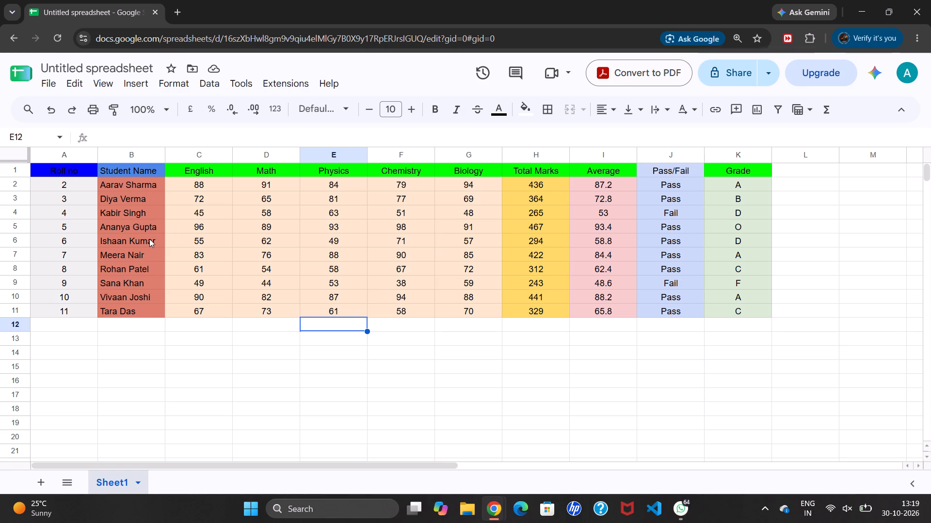
# Renumber the roll numbers in A2:A11 consecutively from 1 to 10.
pyautogui.click(79, 180)
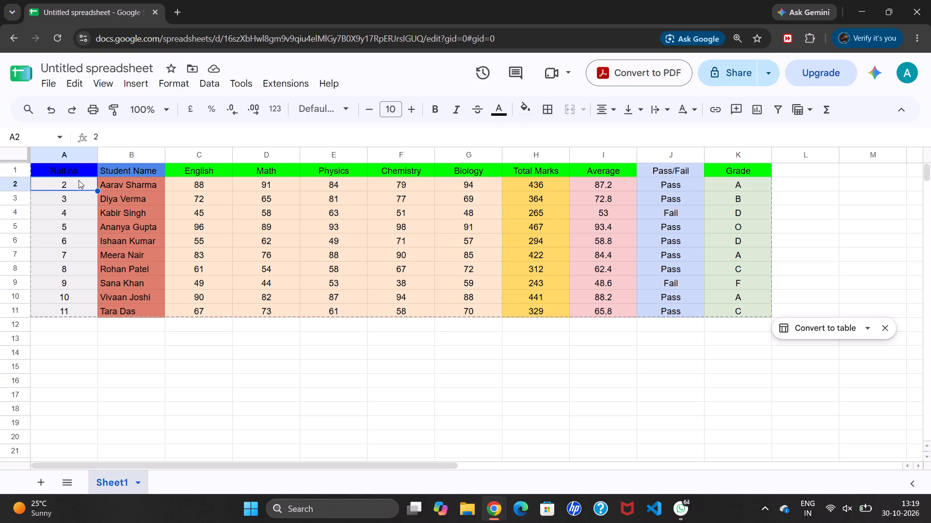
pyautogui.click(79, 180)
pyautogui.doubleClick(79, 180)
pyautogui.press('BackSpace')
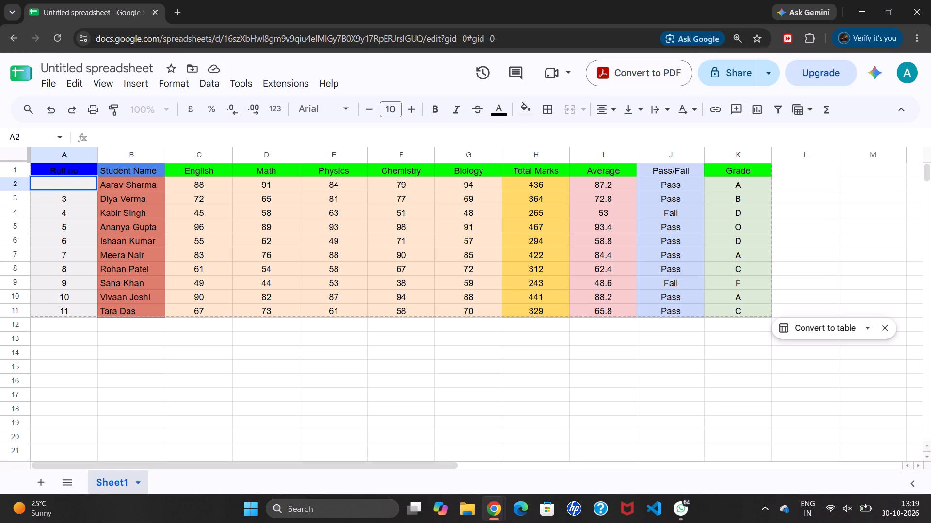
pyautogui.press('1')
pyautogui.press('Return')
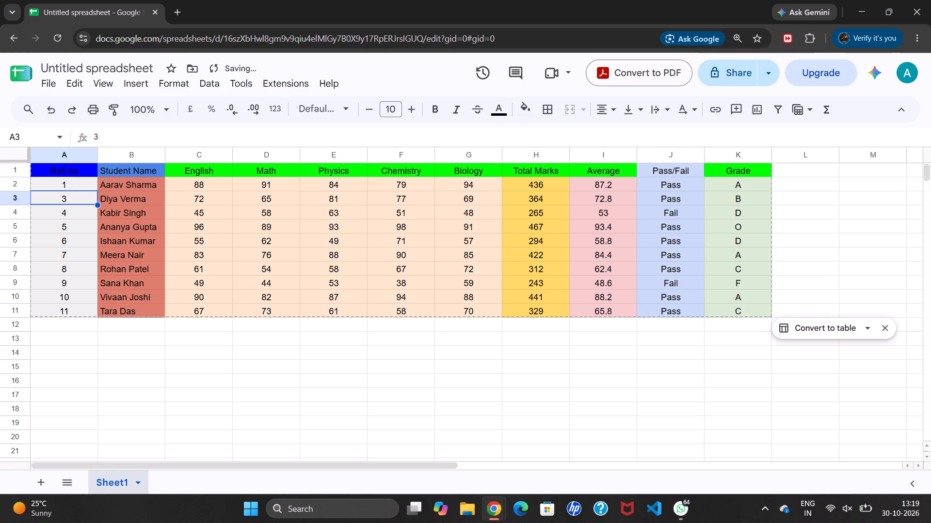
pyautogui.press('2')
pyautogui.press('Return')
pyautogui.press('3')
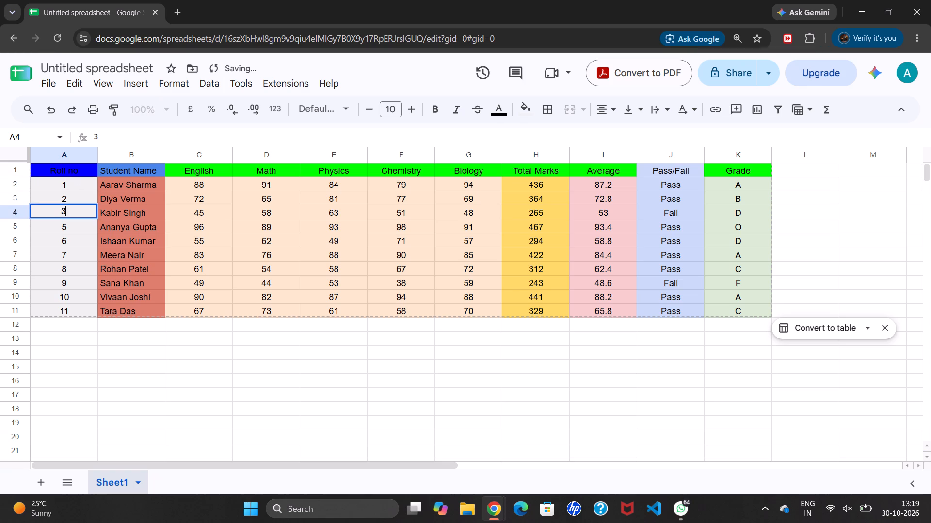
pyautogui.press('Return')
pyautogui.press('4')
pyautogui.press('Return')
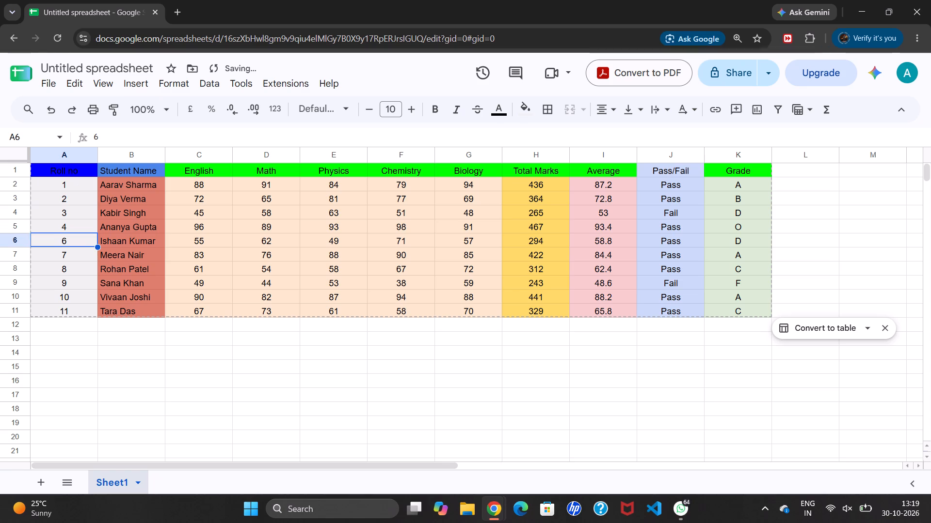
pyautogui.press('5')
pyautogui.press('Return')
pyautogui.press('6')
pyautogui.press('Return')
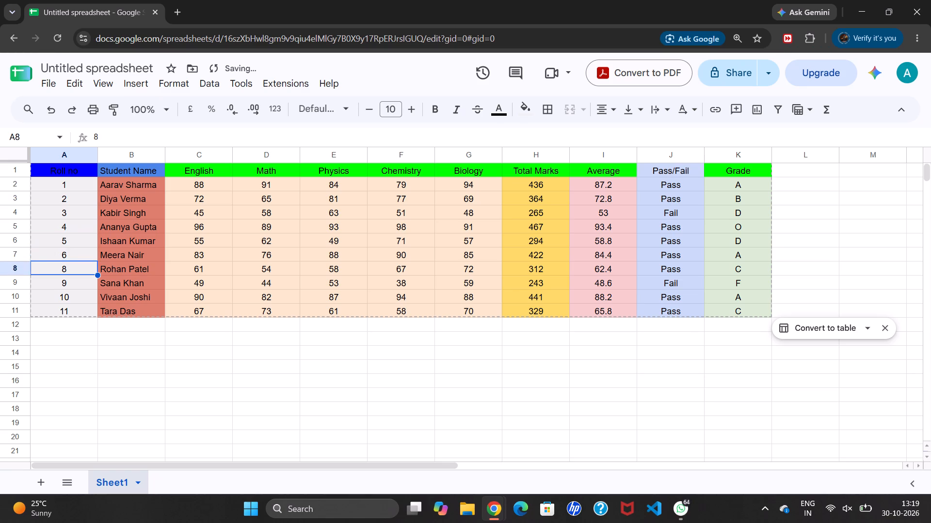
pyautogui.press('7')
pyautogui.press('Return')
pyautogui.press('8')
pyautogui.press('Return')
pyautogui.press('9')
pyautogui.press('Return')
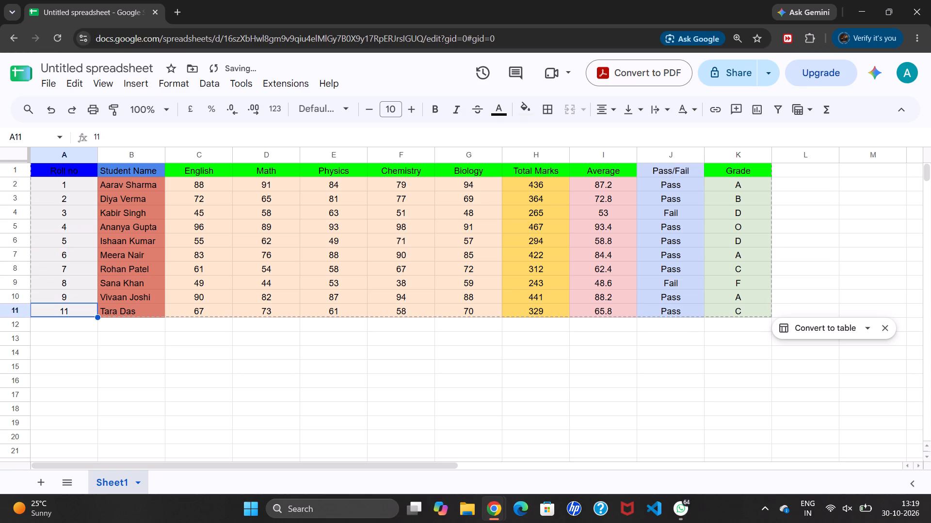
pyautogui.press('1')
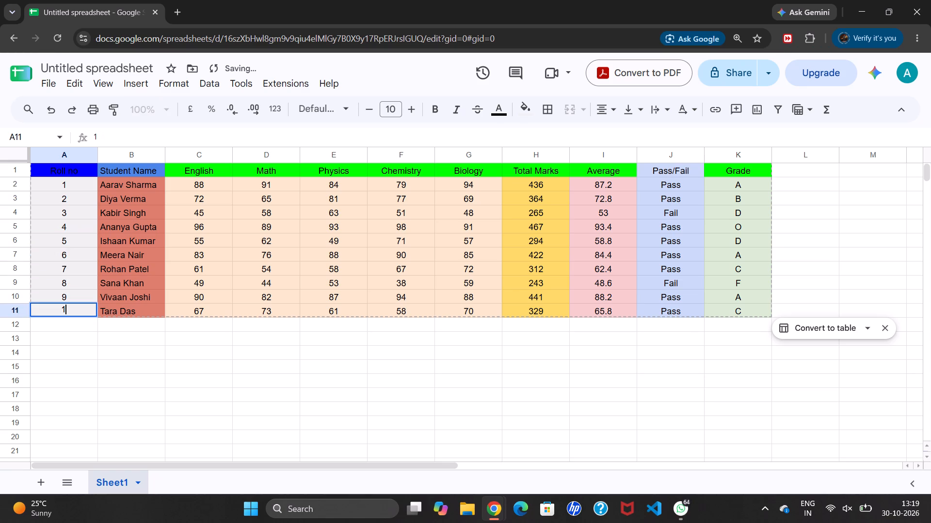
pyautogui.press('0')
pyautogui.press('Return')
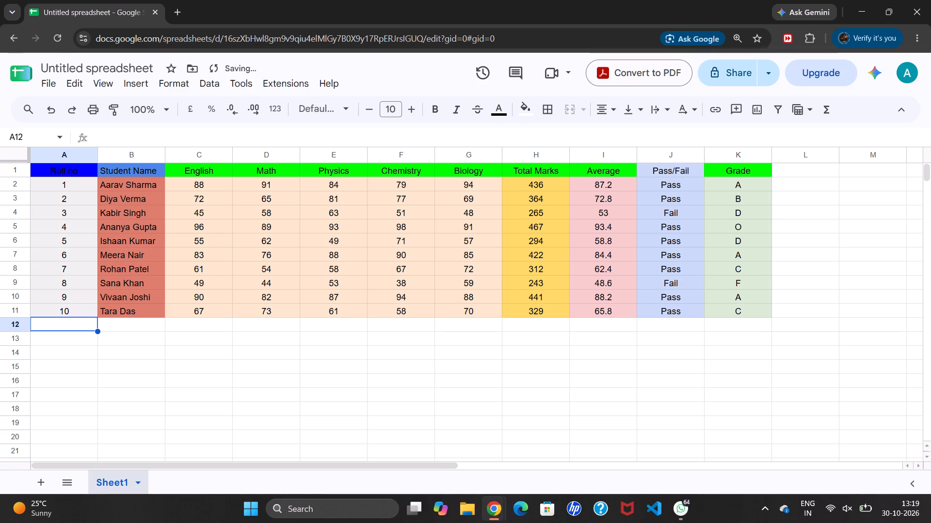
pyautogui.doubleClick(79, 180)
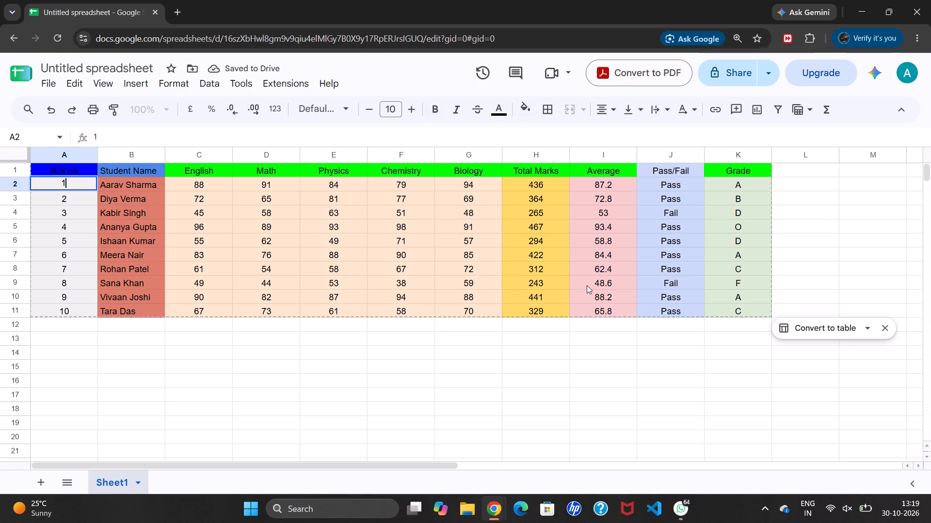
pyautogui.click(595, 391)
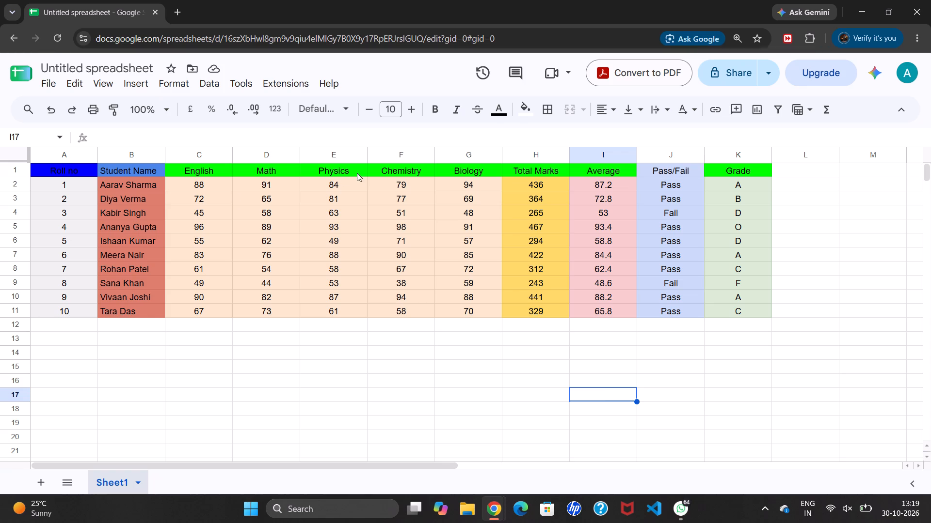
# Create a conditional formatting rule on the subject marks C2:G11 for values less than 60.
pyautogui.moveTo(185, 181); pyautogui.dragTo(469, 302)
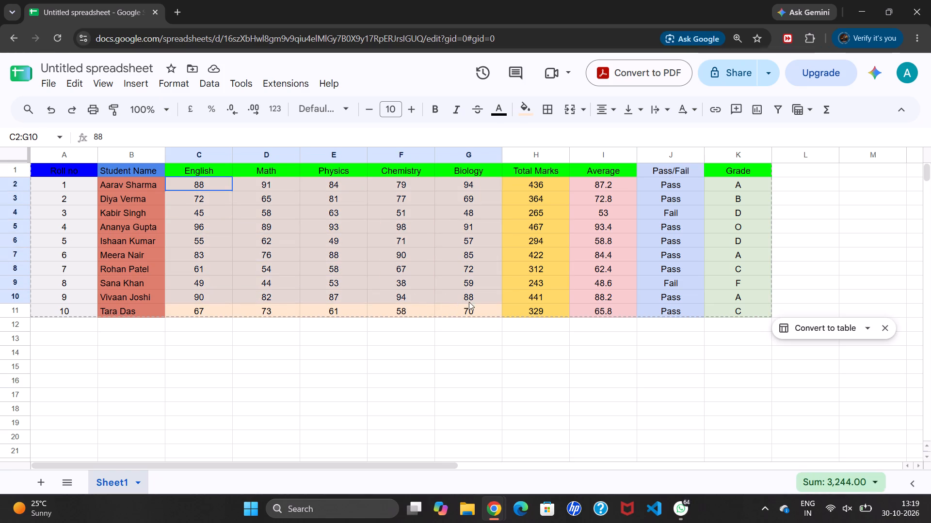
pyautogui.moveTo(469, 302); pyautogui.dragTo(492, 308)
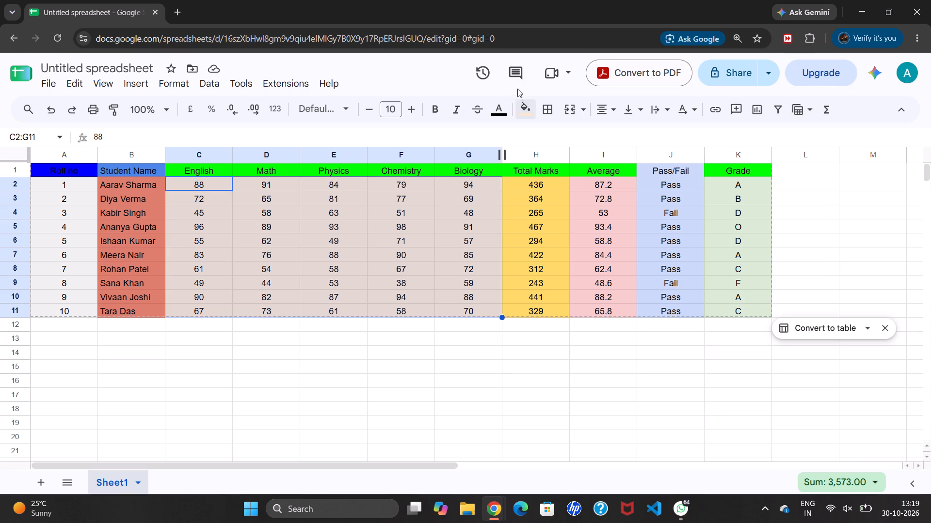
pyautogui.click(179, 84)
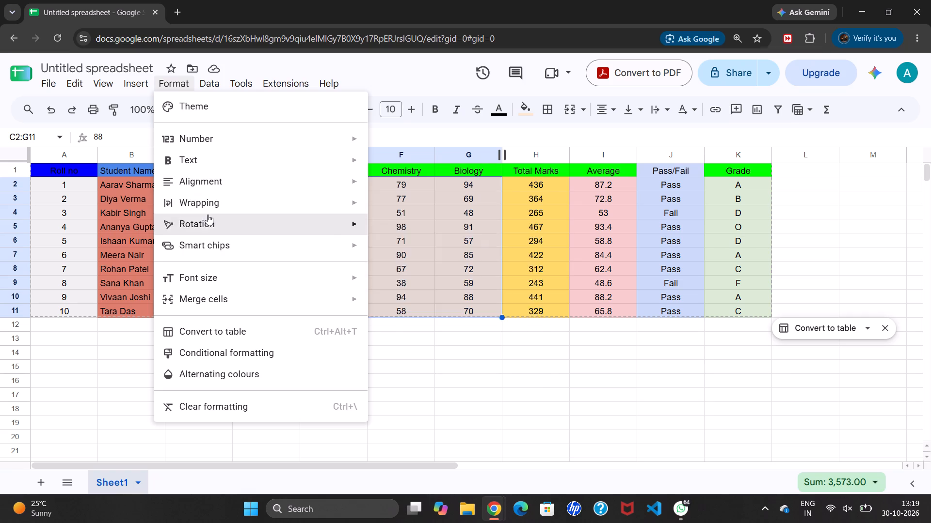
pyautogui.click(216, 355)
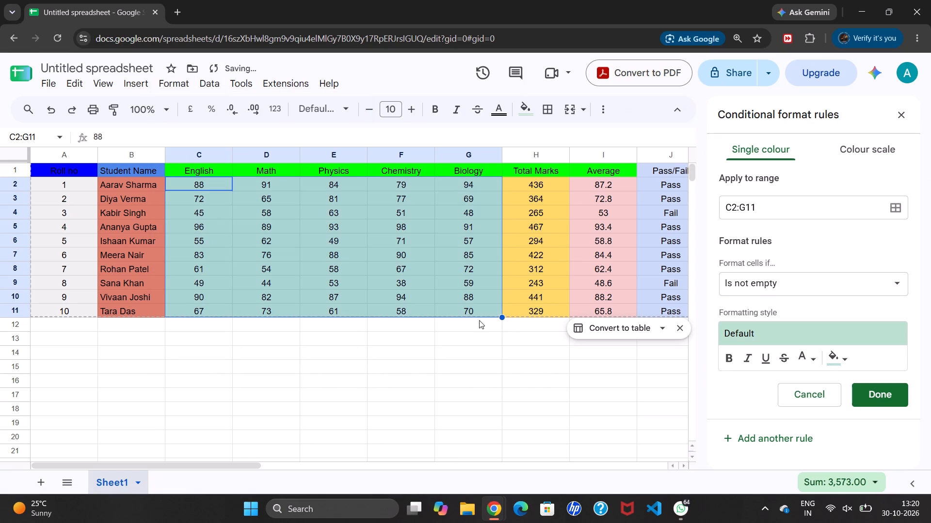
pyautogui.click(836, 203)
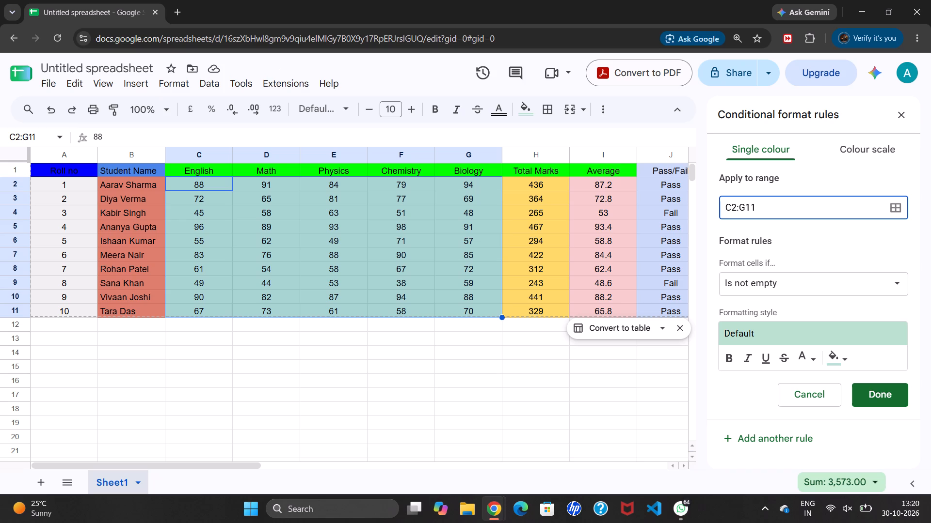
pyautogui.click(817, 286)
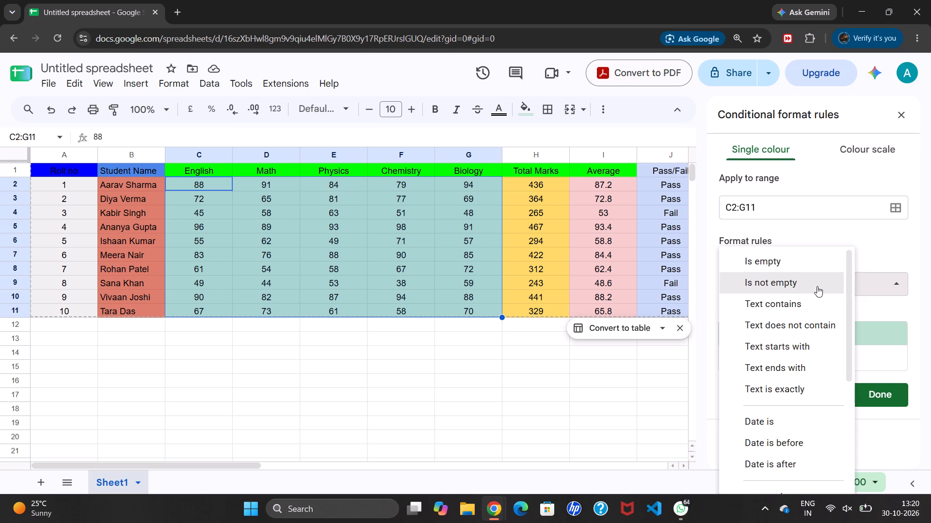
pyautogui.scroll(-1, 770, 374)
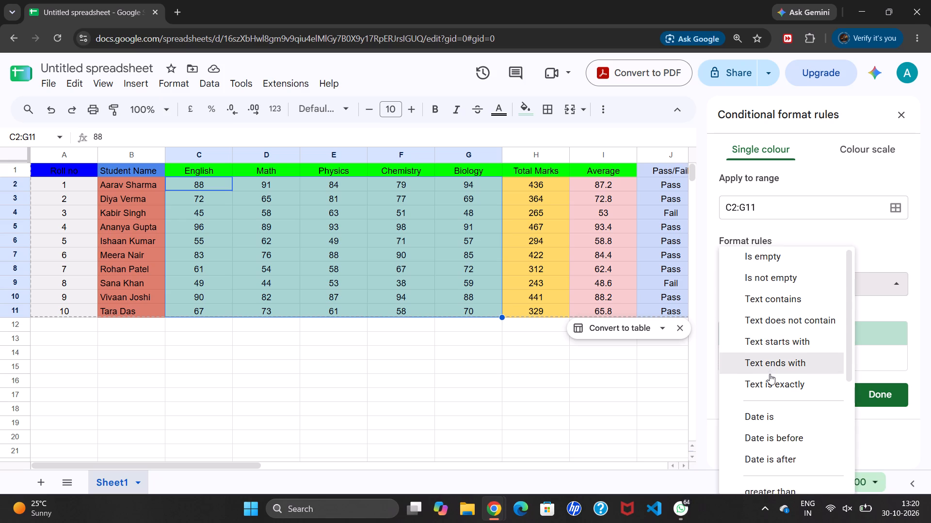
pyautogui.scroll(-3, 770, 374)
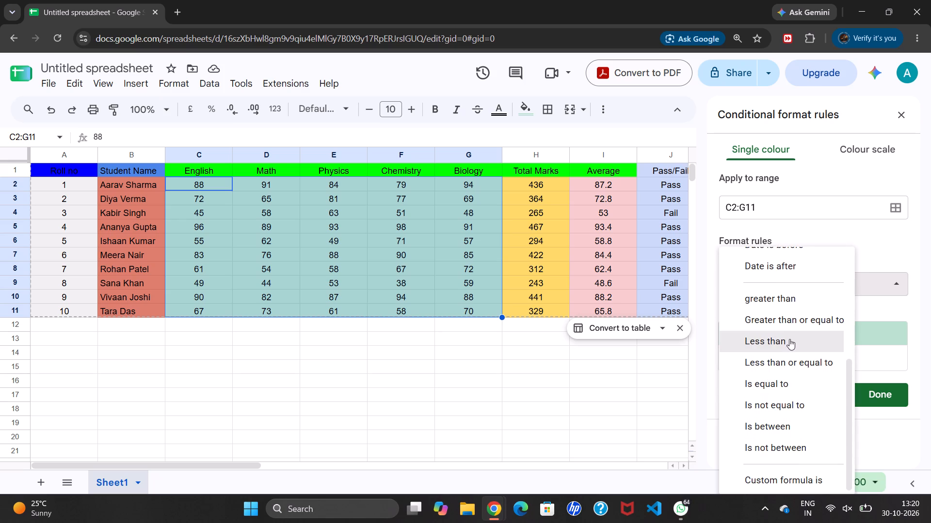
pyautogui.click(789, 339)
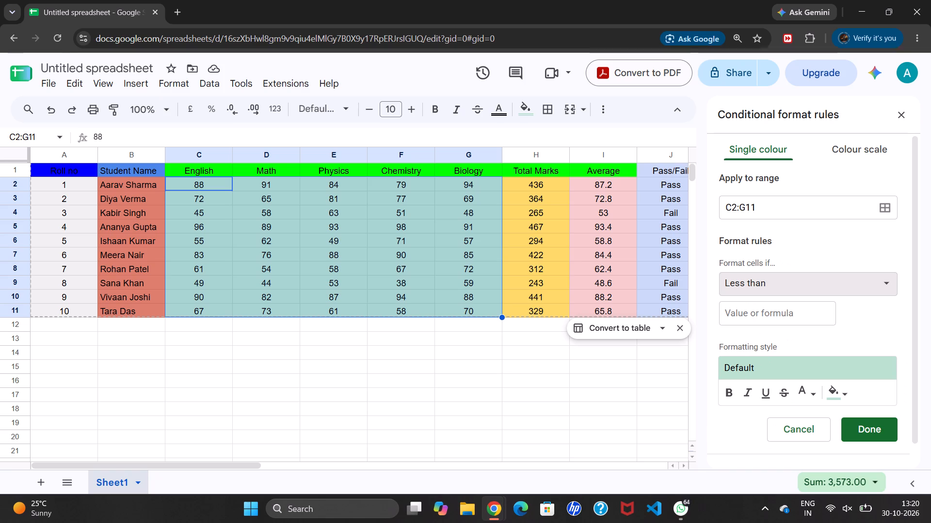
pyautogui.click(768, 316)
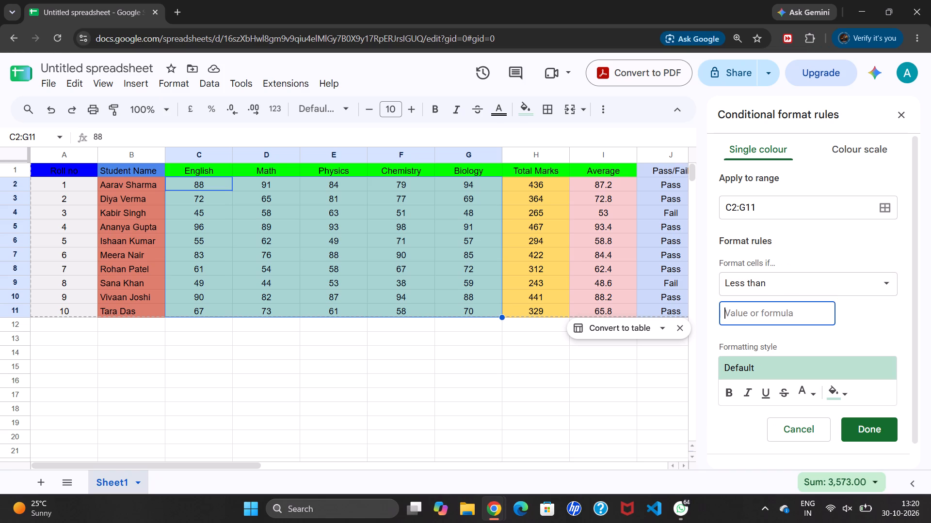
pyautogui.write('60')
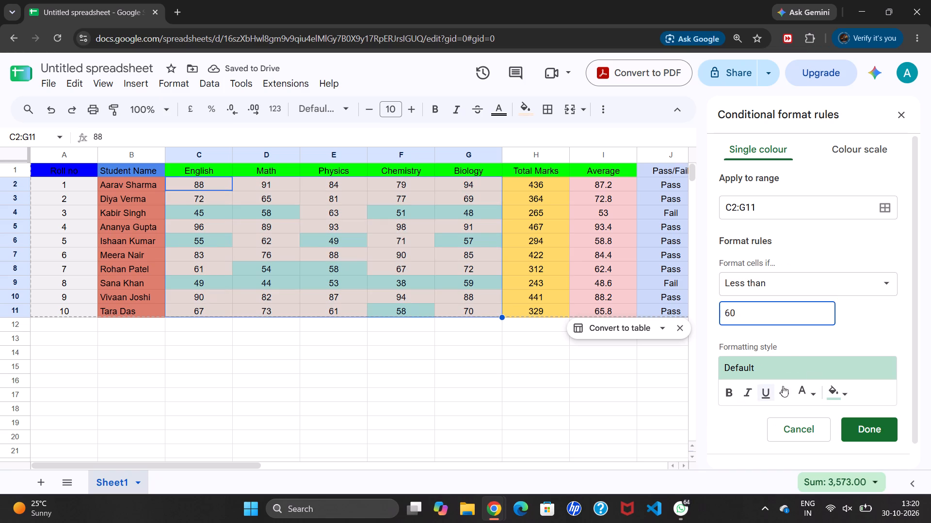
# Give the less-than-60 rule a red background colour, save it, close the rules and deselect the marks.
pyautogui.click(827, 387)
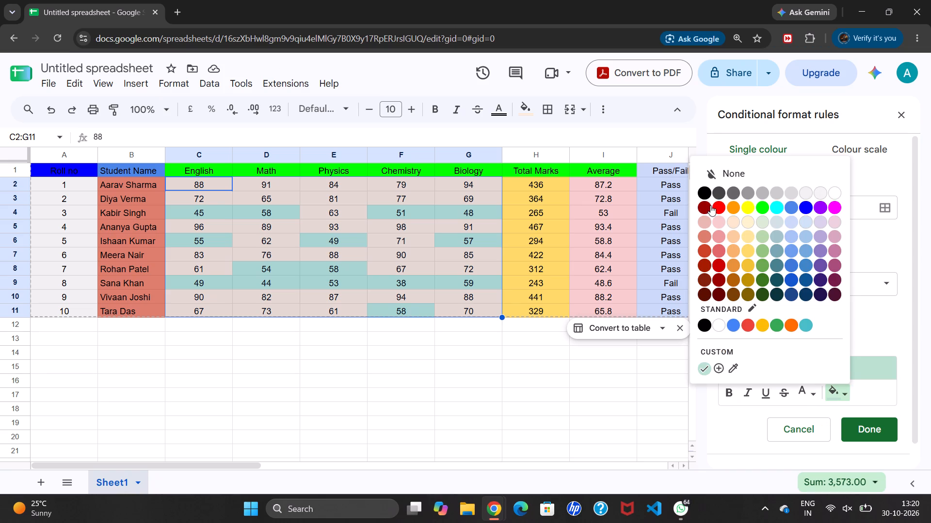
pyautogui.click(717, 204)
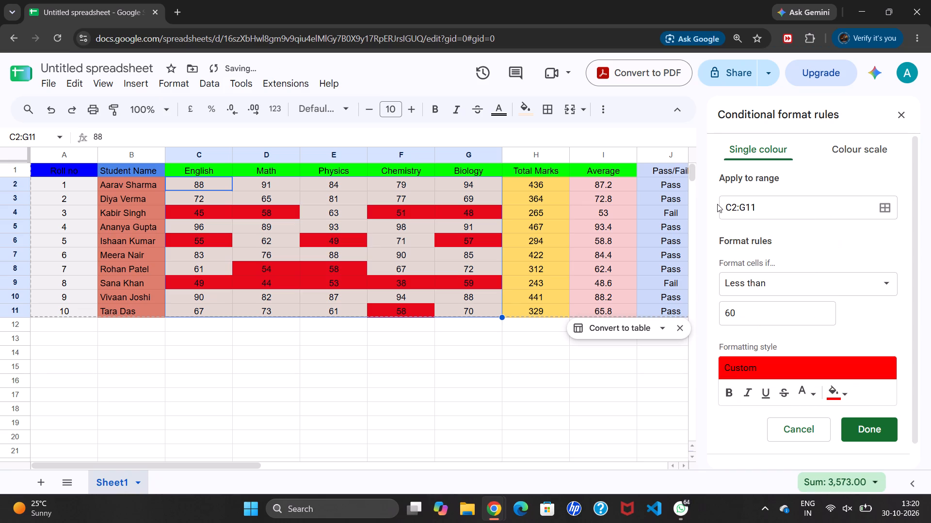
pyautogui.click(857, 430)
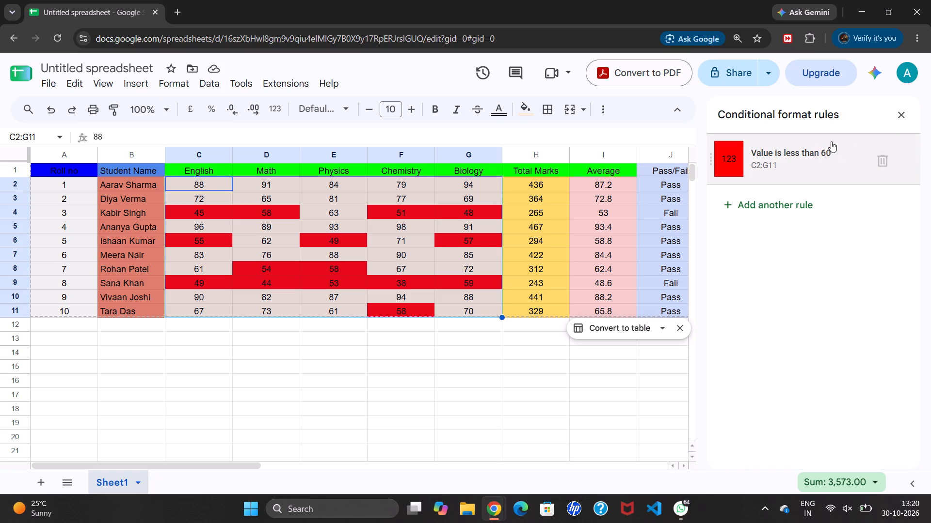
pyautogui.click(900, 115)
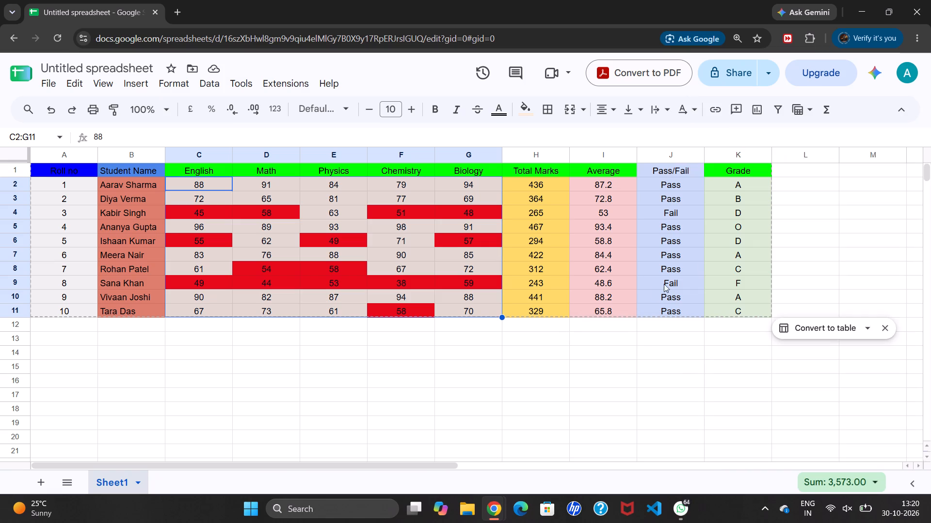
pyautogui.click(488, 430)
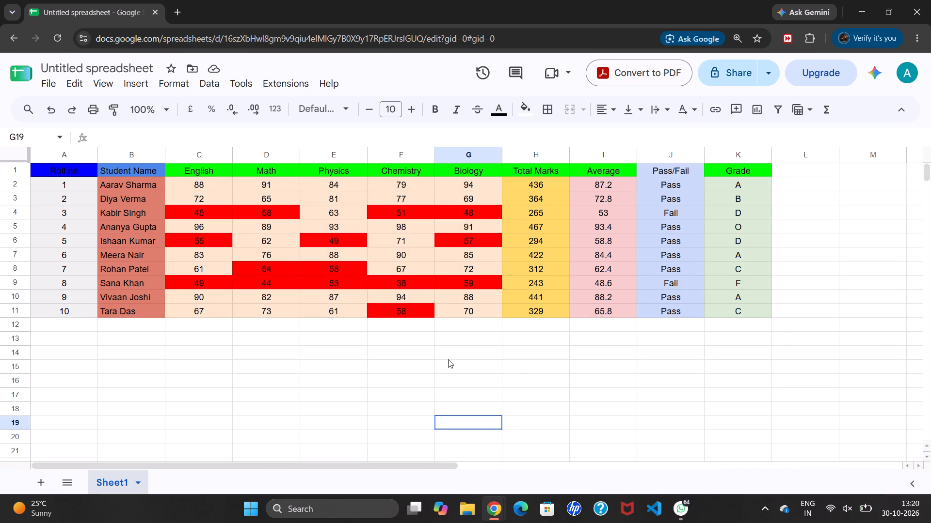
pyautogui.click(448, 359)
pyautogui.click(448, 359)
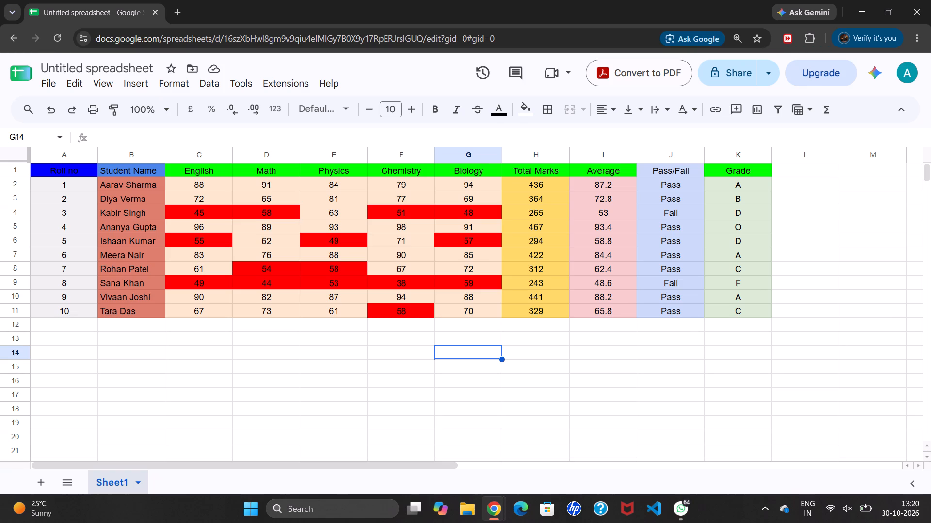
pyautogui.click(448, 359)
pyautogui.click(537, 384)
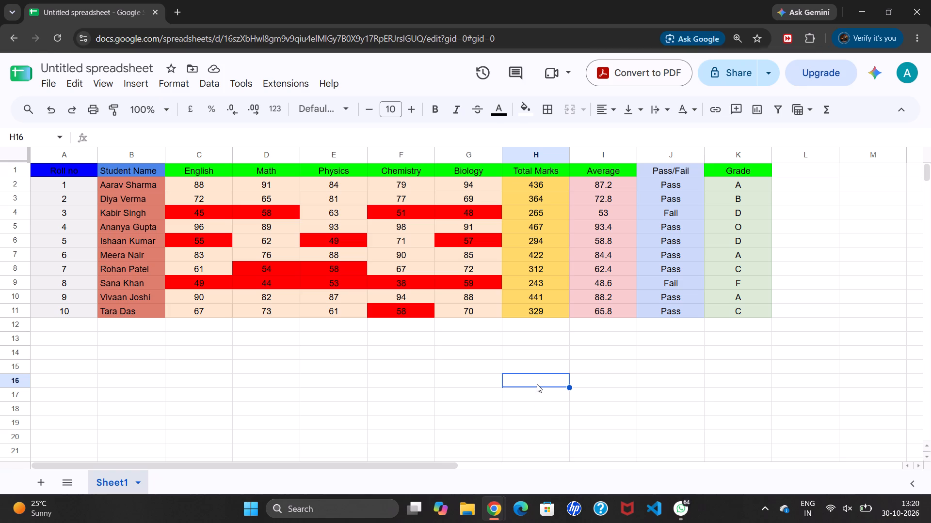
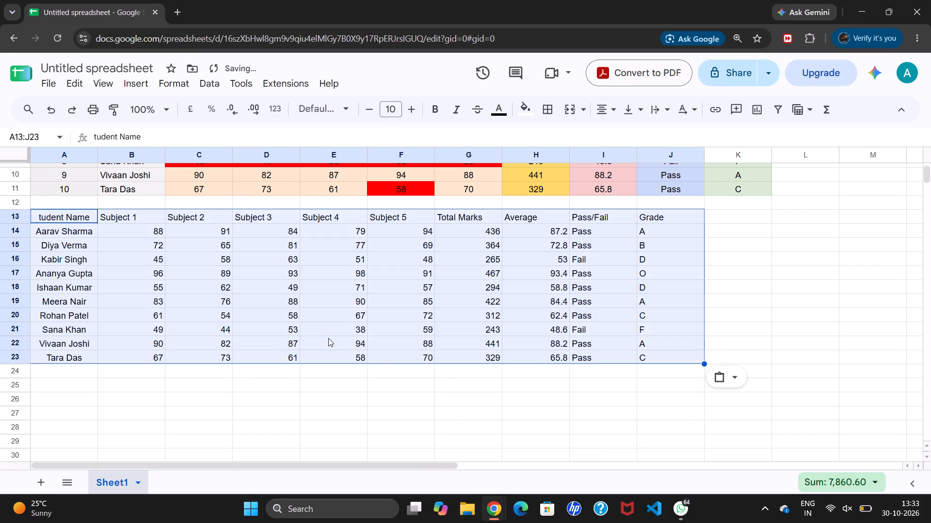
# Undo the last paste of the student table at A13 and reselect cell A13.
pyautogui.hotkey('ctrl', 'z')
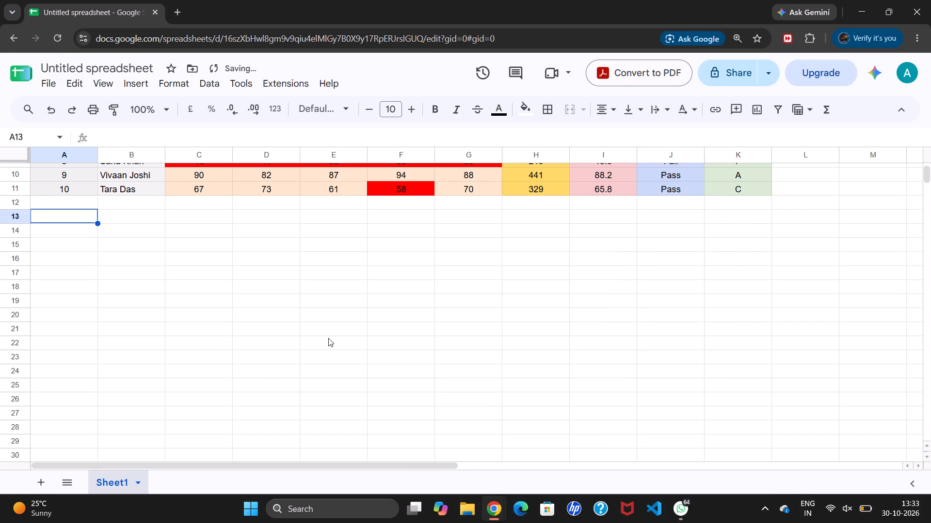
pyautogui.click(125, 231)
pyautogui.click(70, 220)
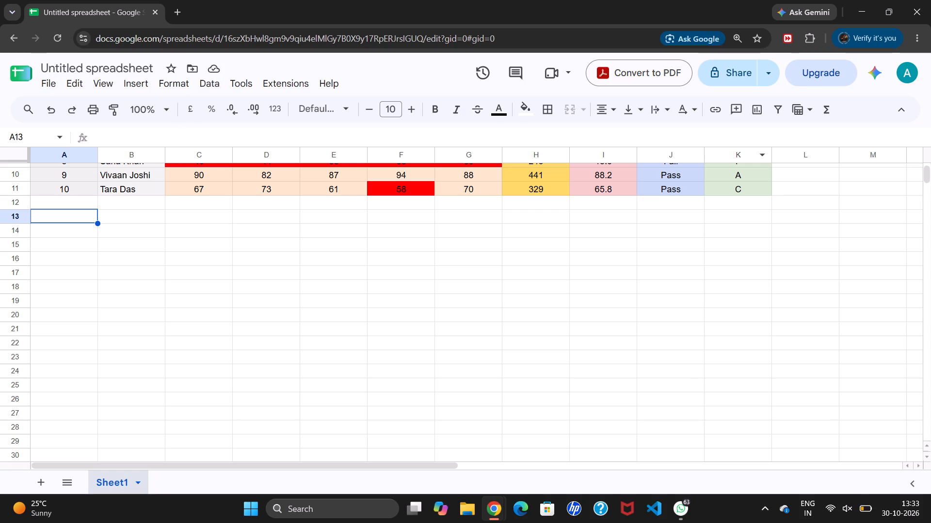
# Collapse the spreadsheet's menu header and examine the formatted marks table from the heading row through row 11.
pyautogui.click(902, 107)
pyautogui.scroll(1, 370, 142)
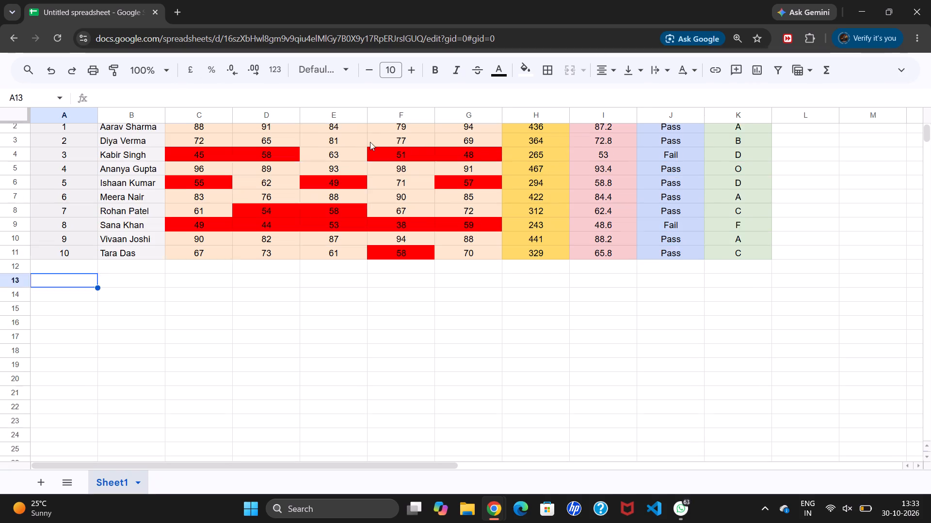
pyautogui.scroll(1, 370, 142)
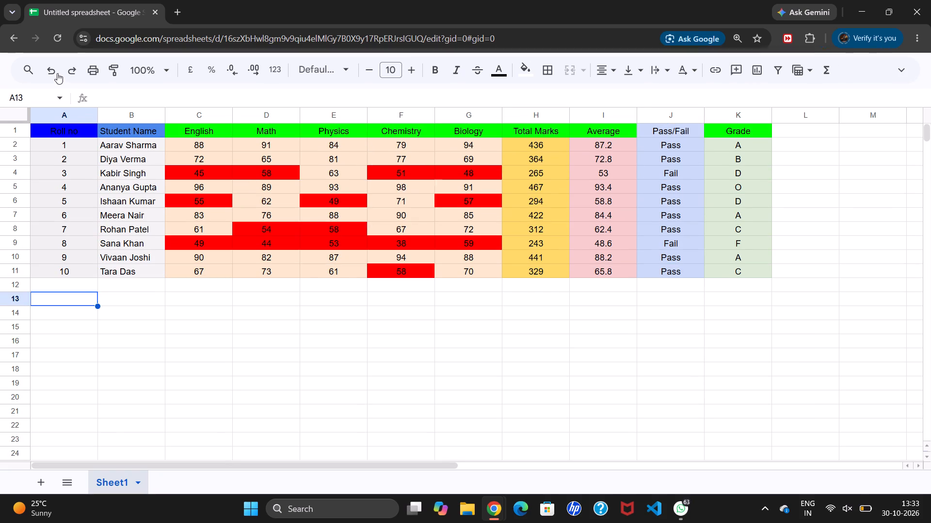
pyautogui.scroll(1, 114, 153)
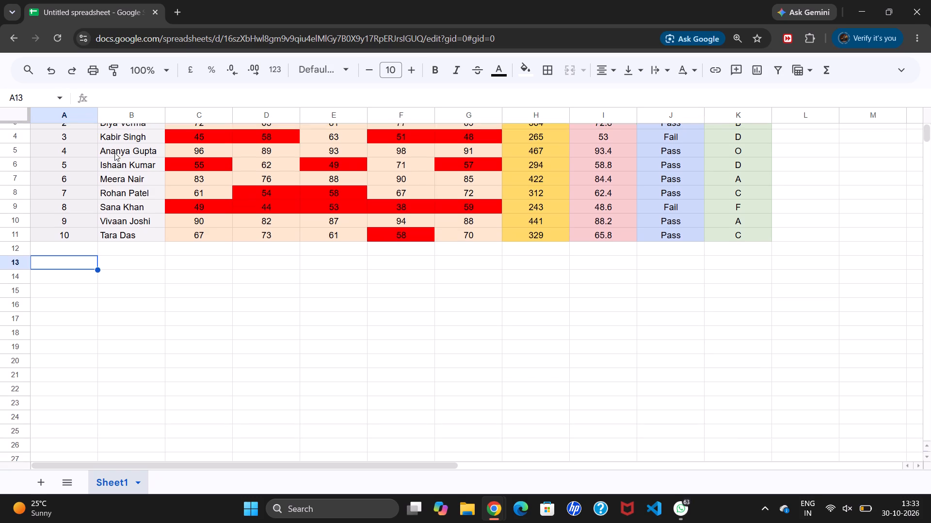
pyautogui.scroll(2, 106, 77)
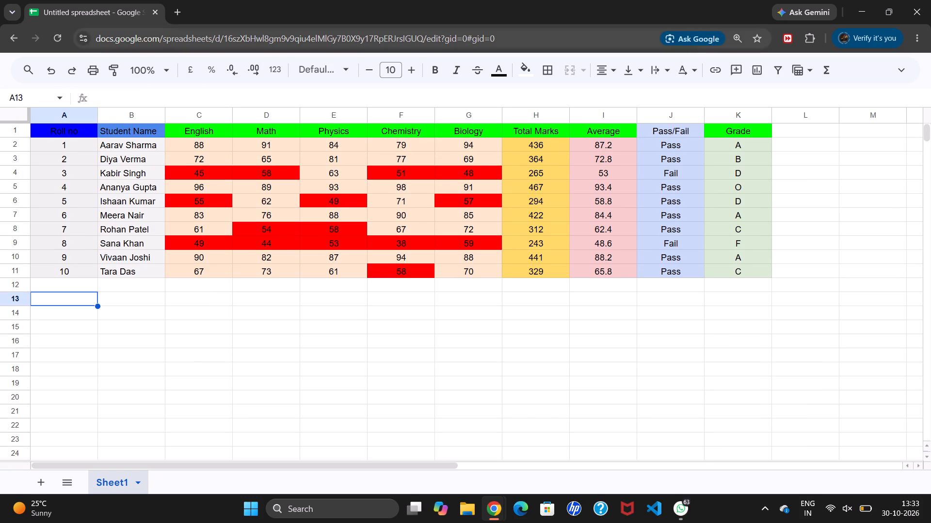
pyautogui.click(645, 281)
pyautogui.scroll(1, 463, 191)
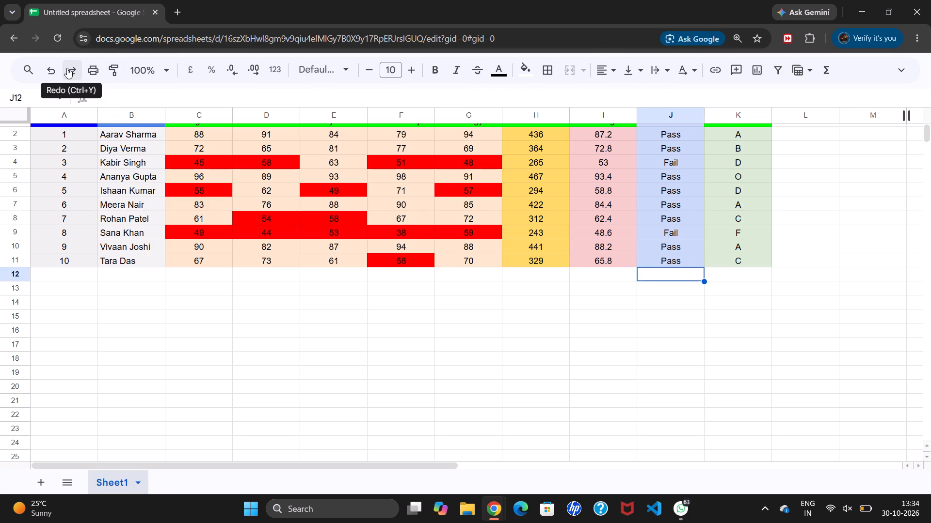
pyautogui.scroll(4, 163, 194)
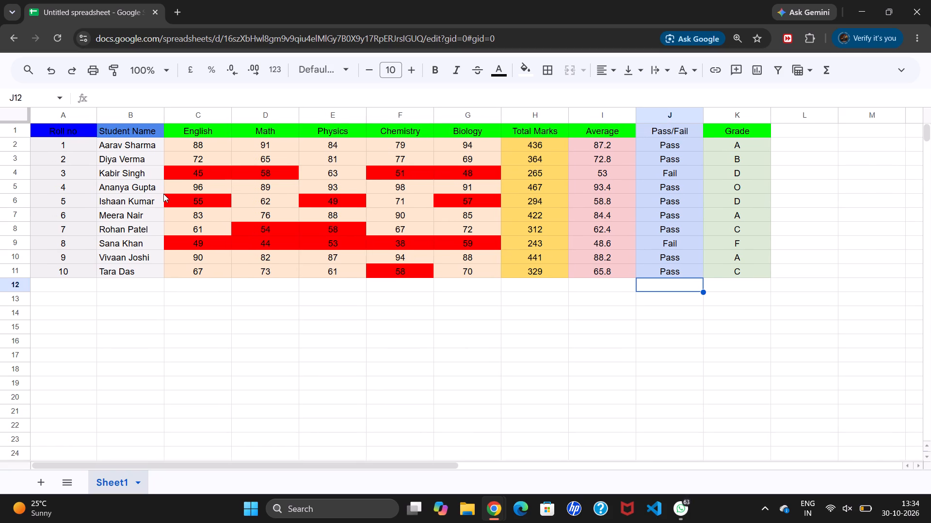
pyautogui.hscroll(1, 163, 194)
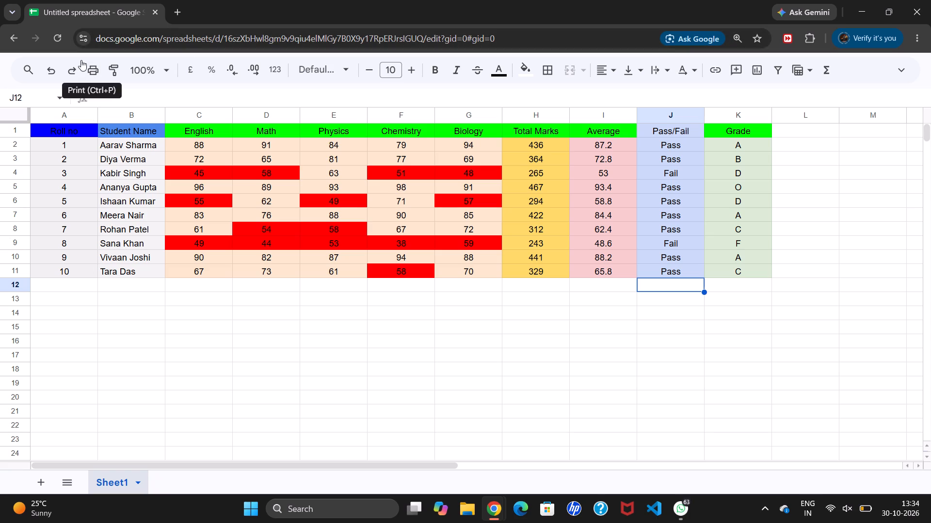
# Return to the Sheets home page, reopen Untitled spreadsheet and show its collapsed menu header again.
pyautogui.click(9, 41)
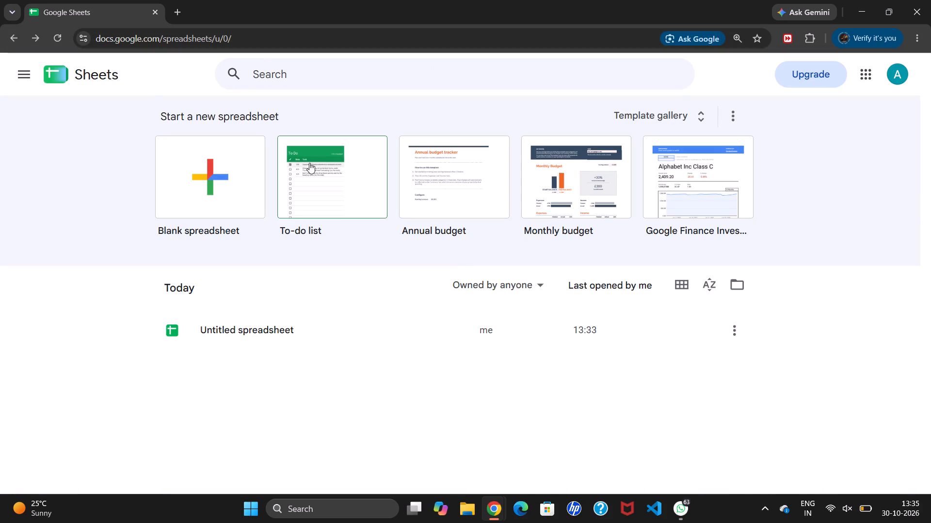
pyautogui.scroll(1, 305, 279)
pyautogui.doubleClick(303, 333)
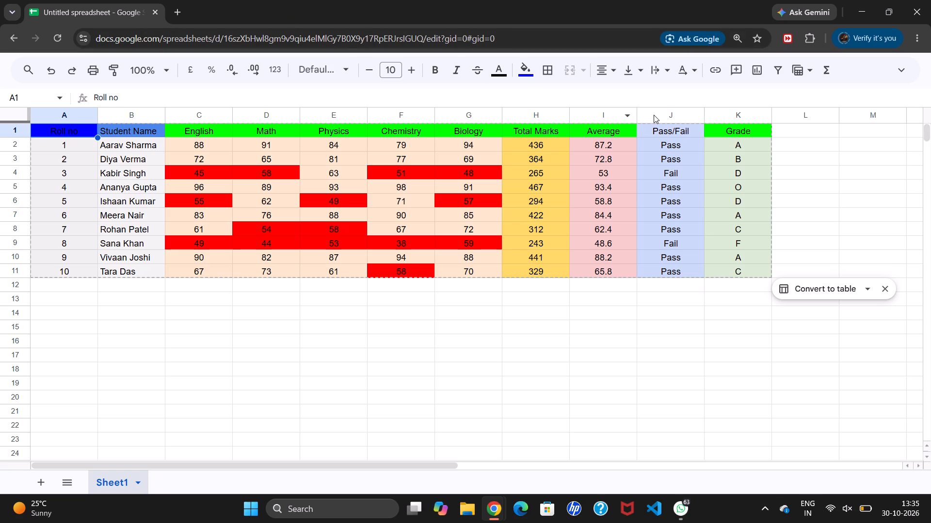
pyautogui.click(905, 70)
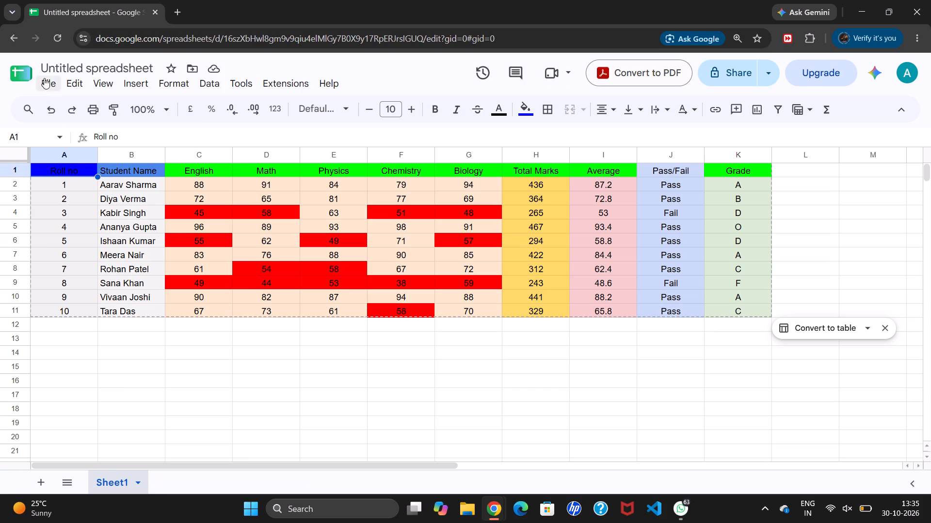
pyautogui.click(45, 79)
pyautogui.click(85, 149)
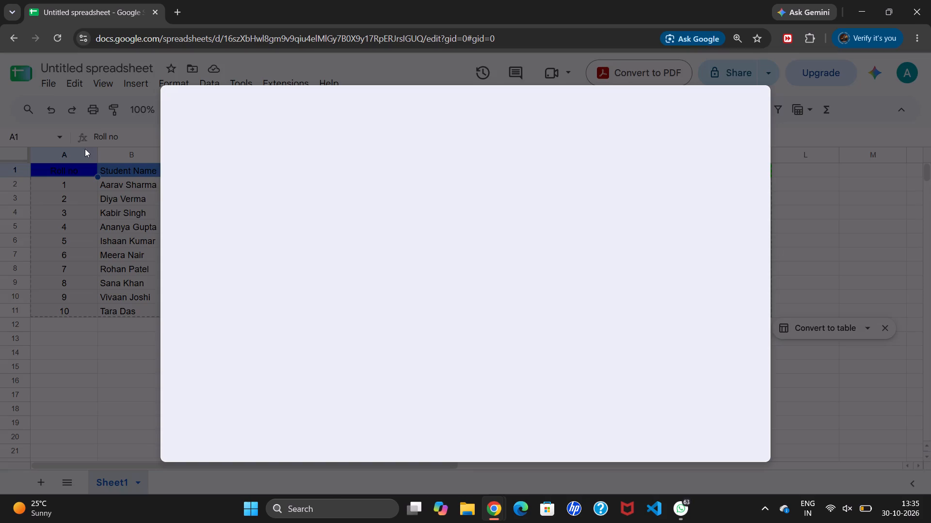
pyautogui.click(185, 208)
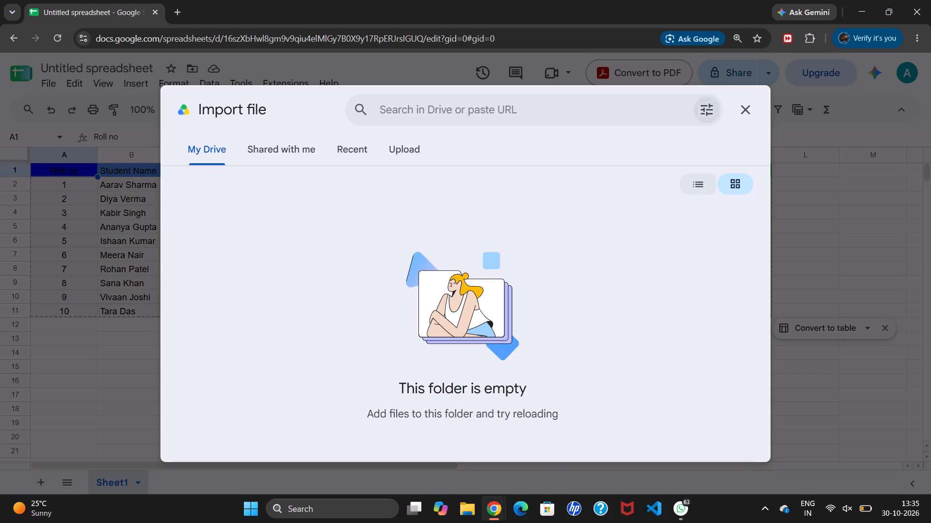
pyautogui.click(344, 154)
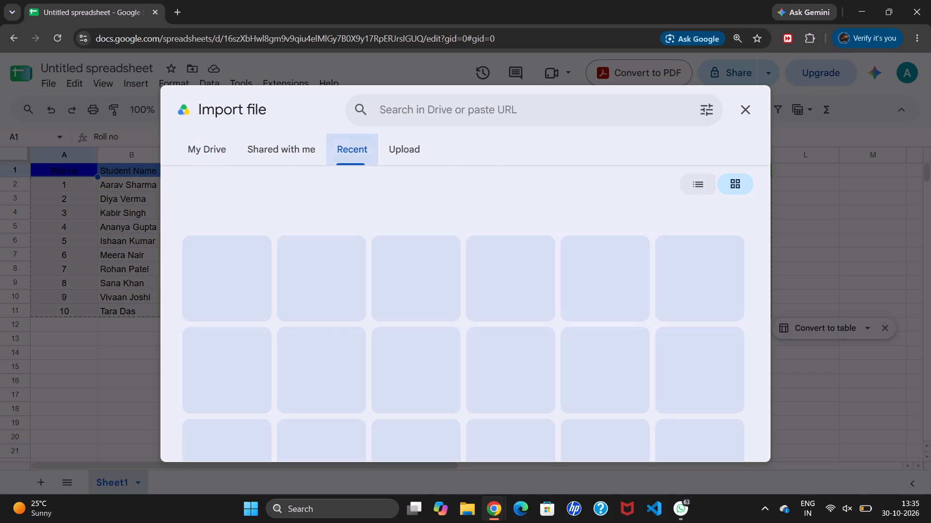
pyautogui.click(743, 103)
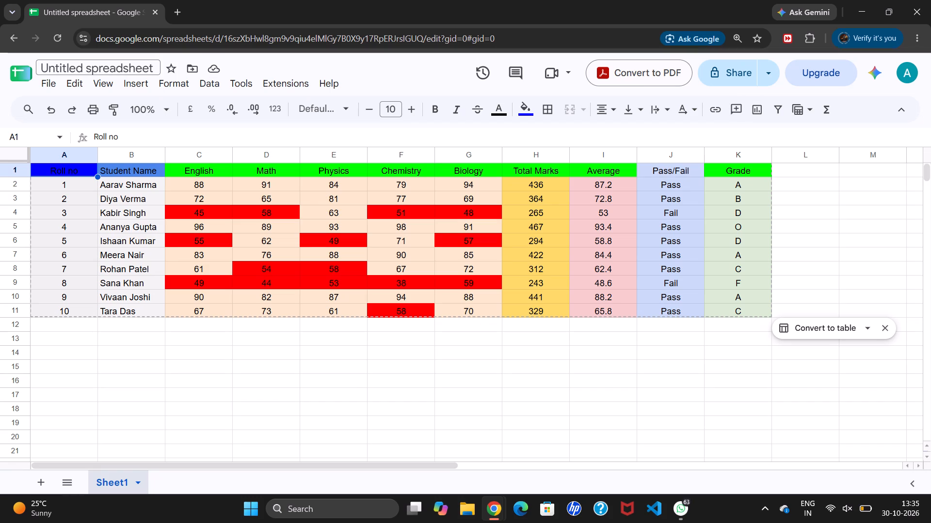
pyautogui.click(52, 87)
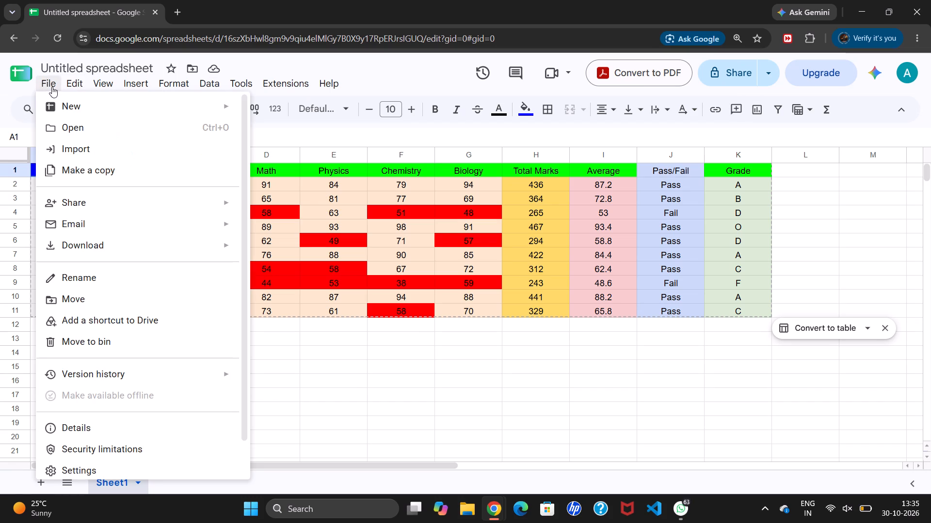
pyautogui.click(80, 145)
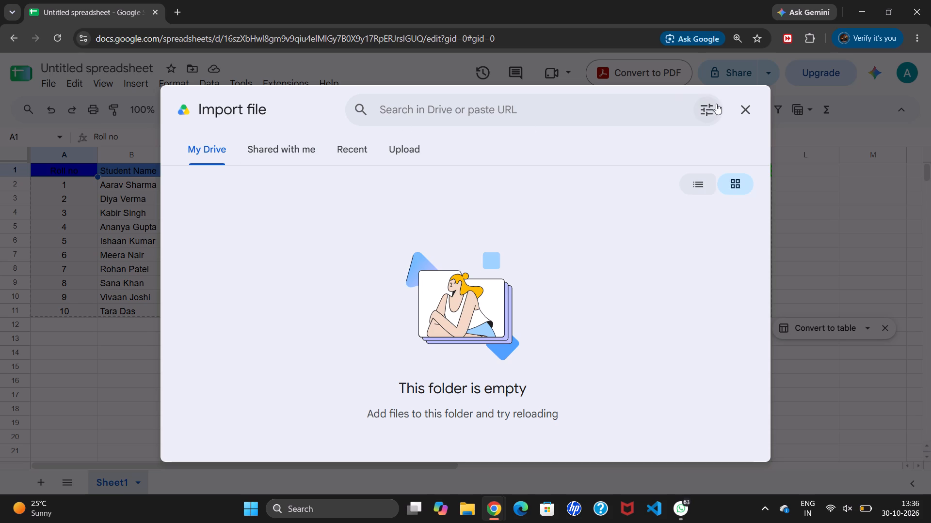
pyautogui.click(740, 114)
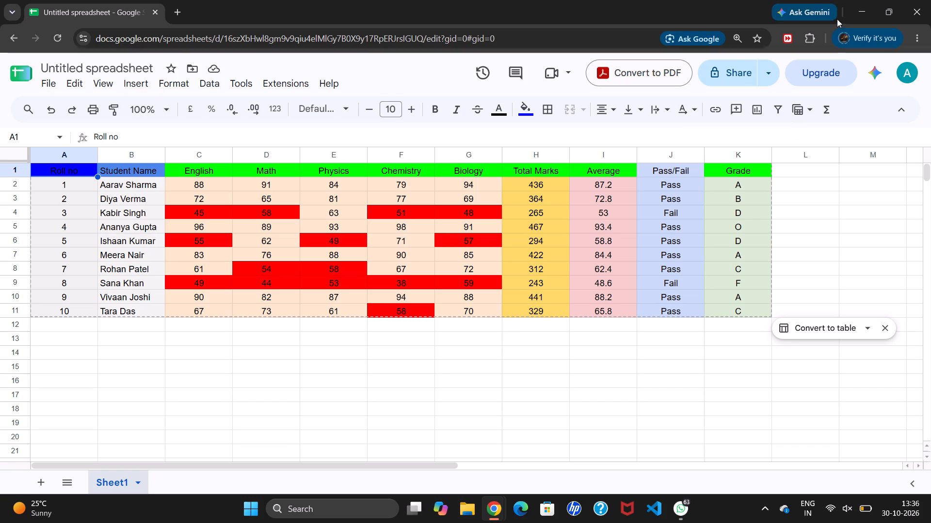
# Switch to File Explorer and open the WhatsApp image of 2026-10-30 at 1.32.36 from the Downloads folder.
pyautogui.click(861, 12)
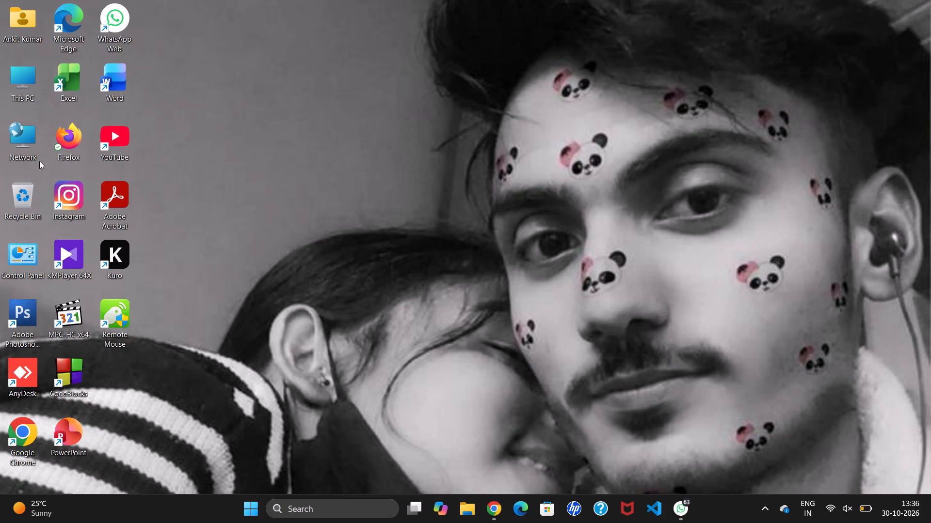
pyautogui.doubleClick(34, 88)
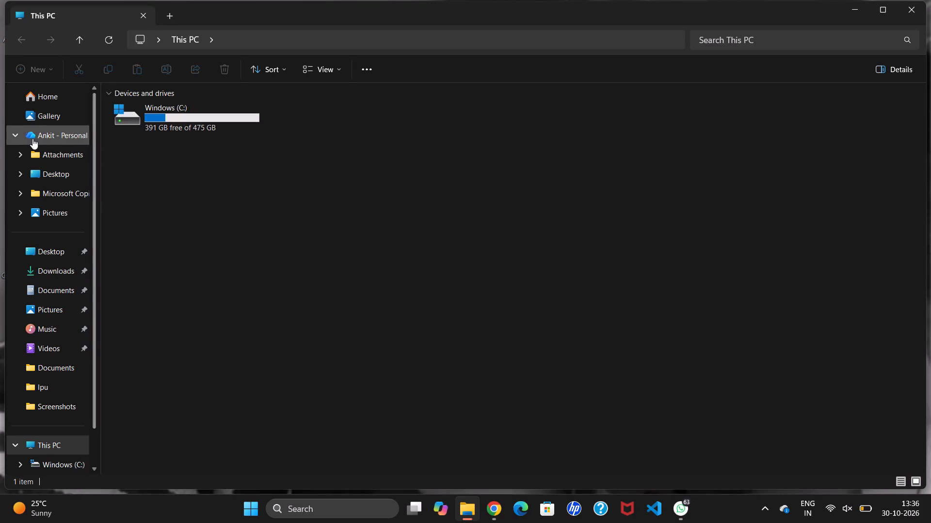
pyautogui.click(59, 113)
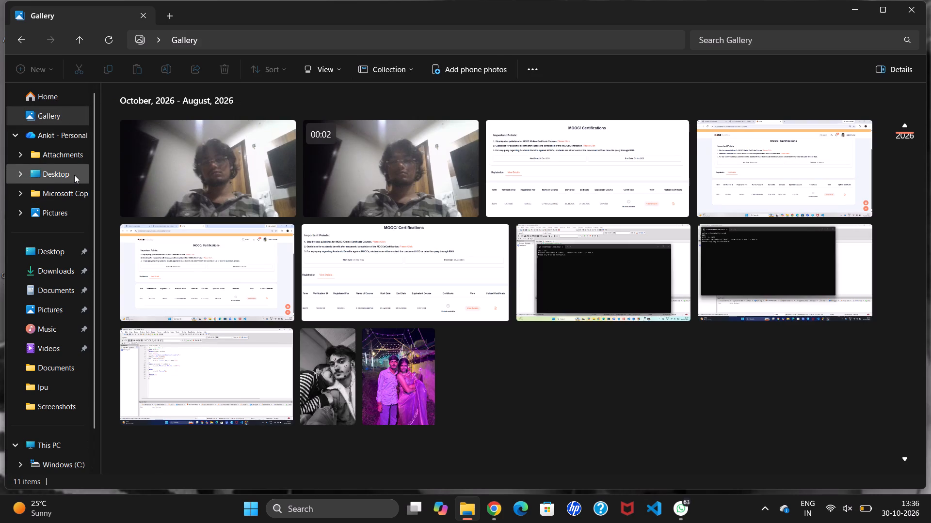
pyautogui.click(62, 269)
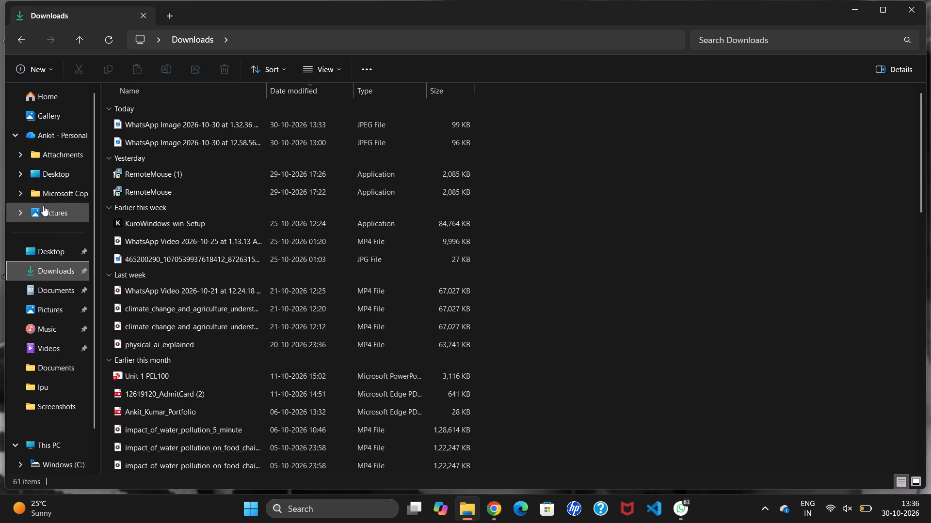
pyautogui.hscroll(1, 79, 180)
pyautogui.doubleClick(180, 130)
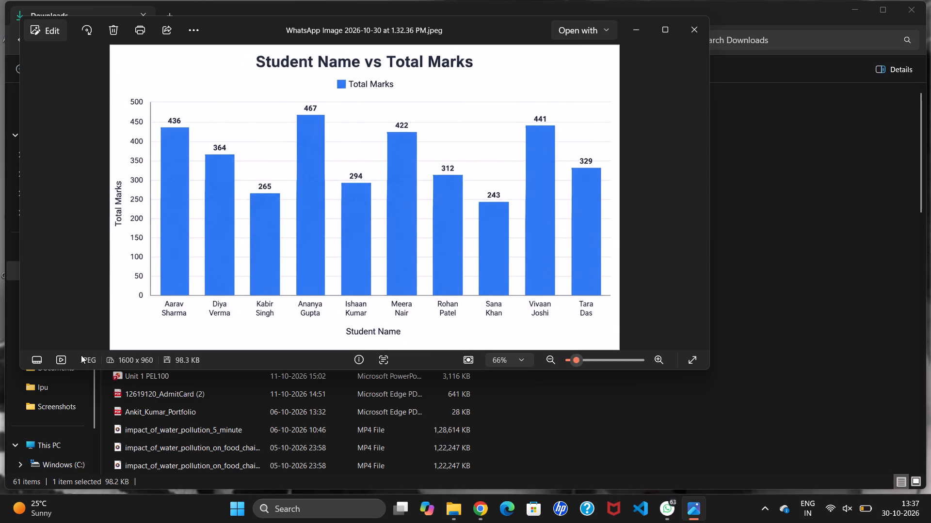
# Examine the Student Name vs Total Marks chart image at closer zoom and close the image viewer.
pyautogui.doubleClick(161, 203)
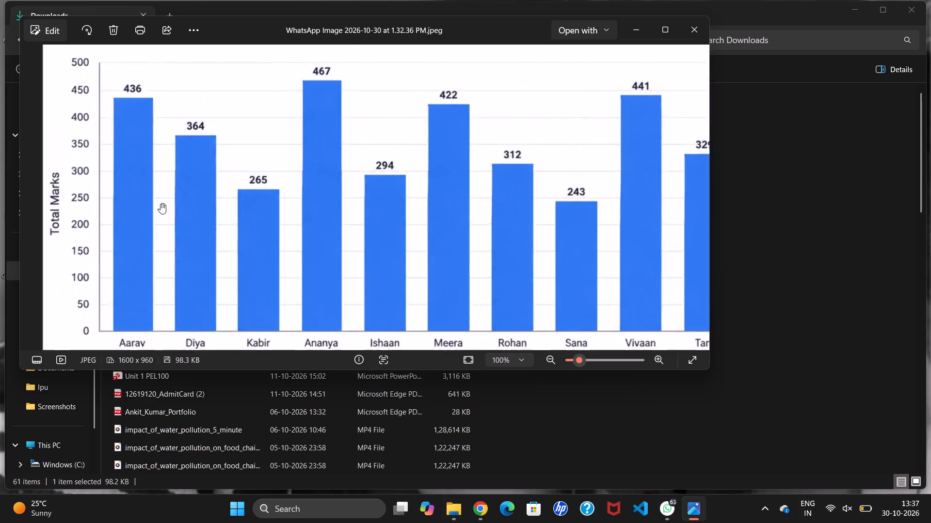
pyautogui.tripleClick(161, 203)
pyautogui.tripleClick(161, 203)
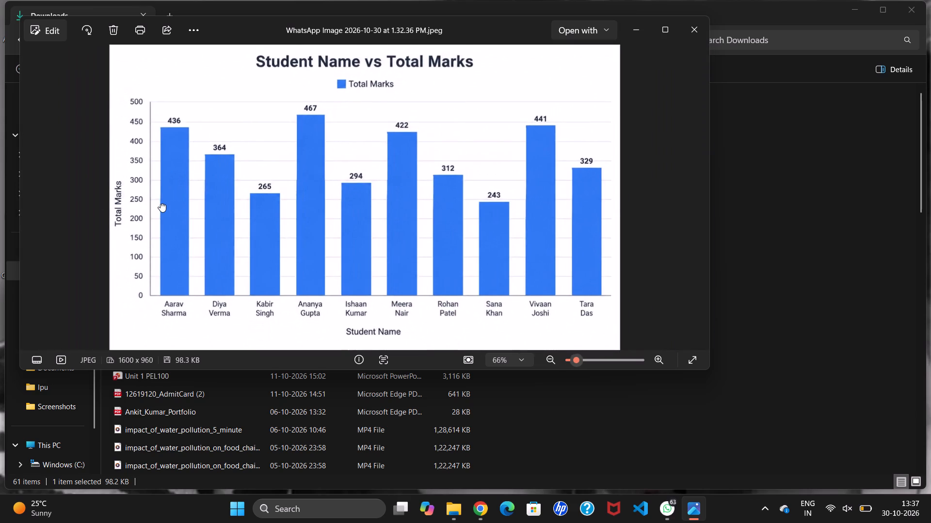
pyautogui.doubleClick(161, 203)
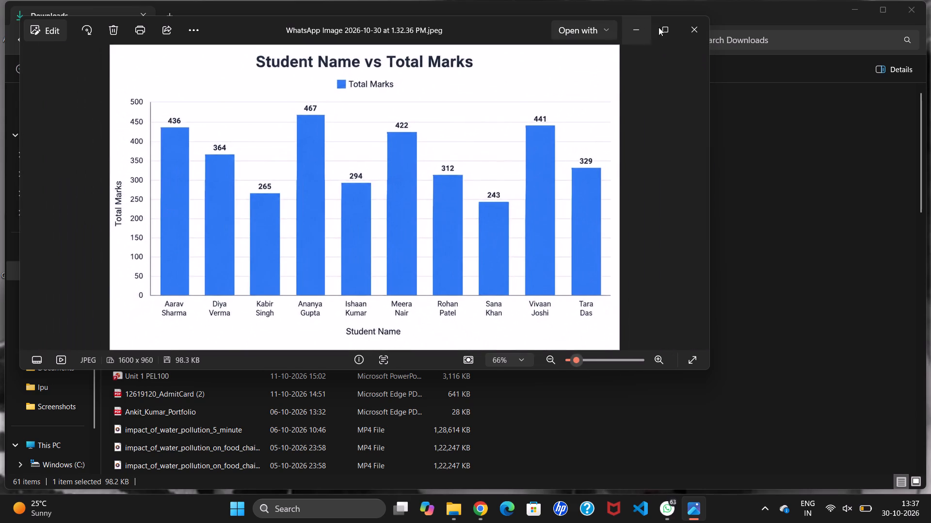
pyautogui.click(684, 30)
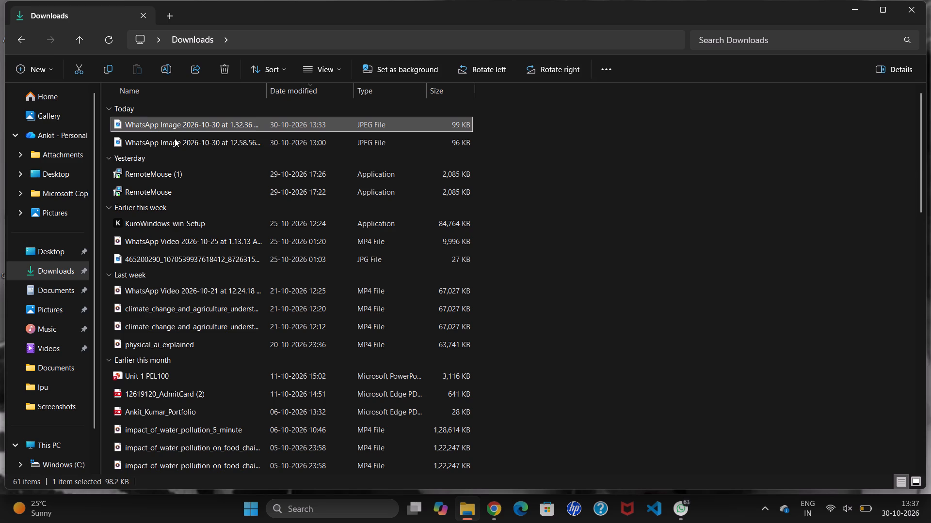
# Copy the WhatsApp image of 2026-10-30 at 1.32.36 from Downloads and paste it into Untitled spreadsheet in Chrome at cell A15.
pyautogui.rightClick(186, 125)
pyautogui.hotkey('ctrl', 'c')
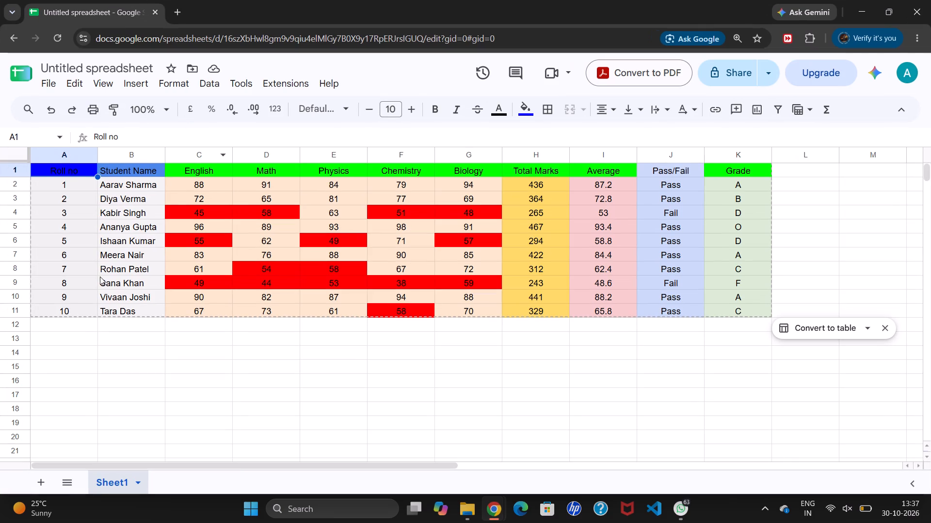
pyautogui.click(84, 367)
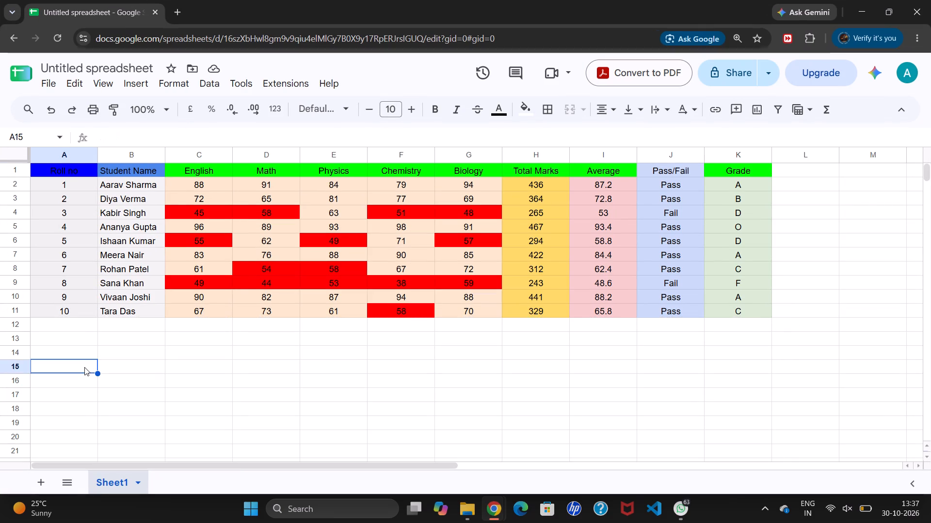
pyautogui.hotkey('ctrl', 'v')
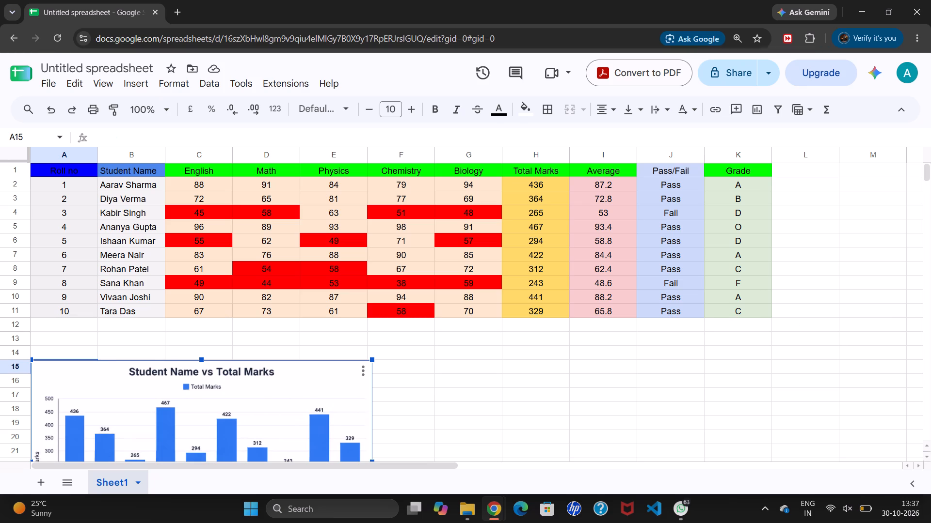
pyautogui.scroll(-4, 84, 367)
pyautogui.scroll(3, 84, 367)
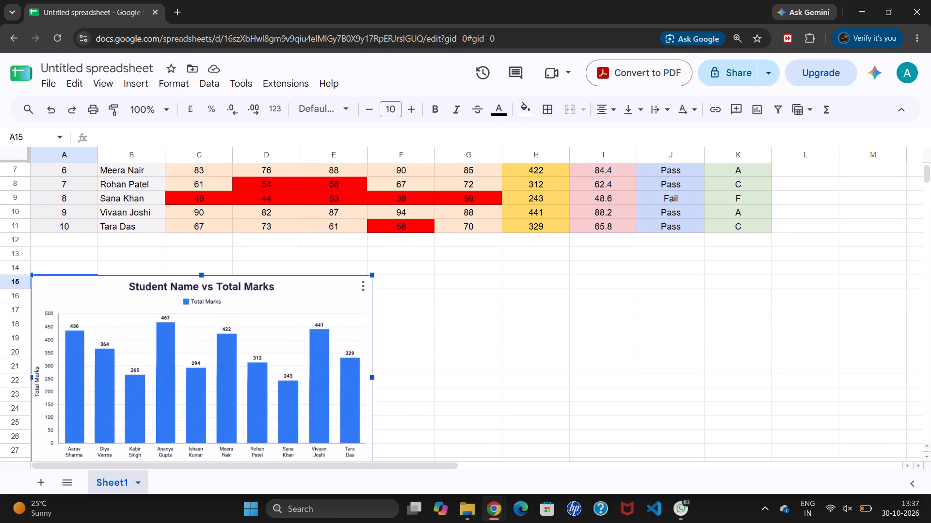
# Move the Student Name vs Total Marks chart image below the marks table, with its upper edge in row 14 across columns B to G.
pyautogui.moveTo(372, 381); pyautogui.dragTo(446, 346)
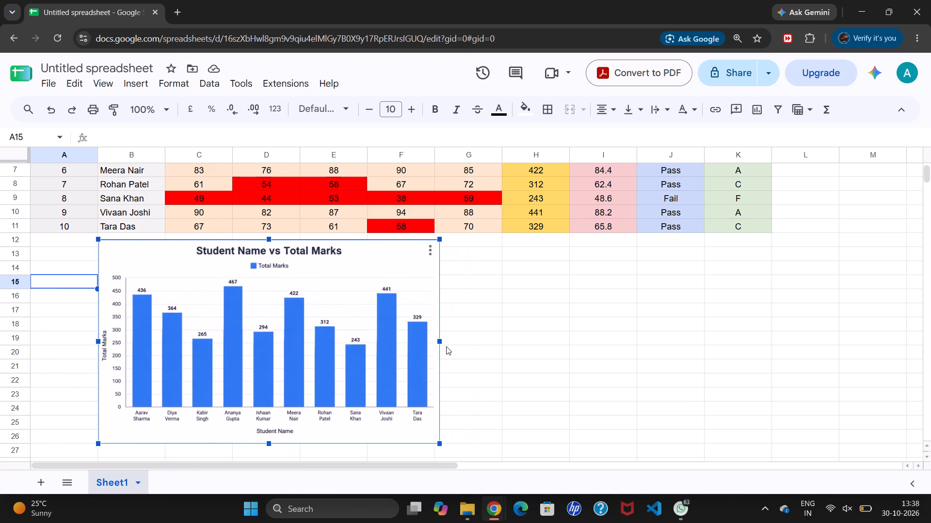
pyautogui.moveTo(446, 346); pyautogui.dragTo(492, 371)
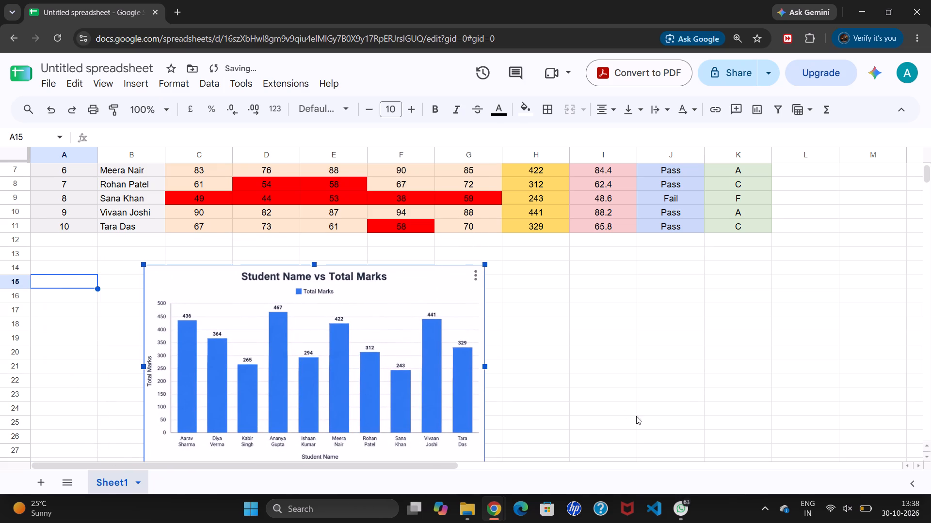
pyautogui.scroll(1, 663, 397)
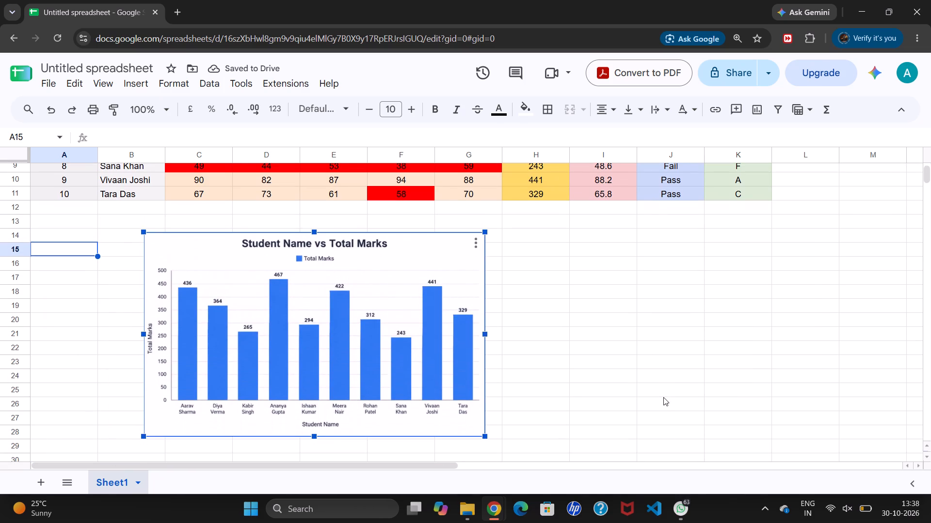
pyautogui.scroll(2, 663, 397)
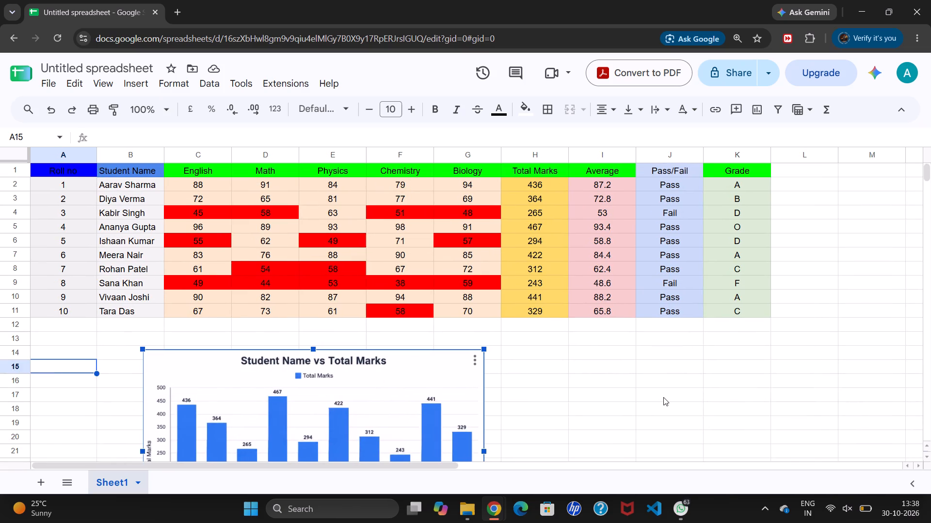
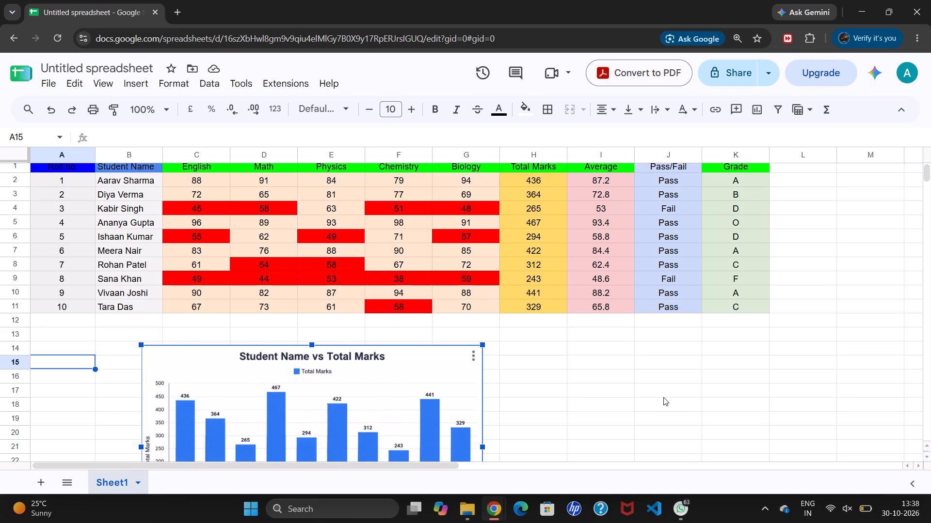
# Examine the formatted marks table together with the full Student Name vs Total Marks chart image below it.
pyautogui.hscroll(-1, 663, 397)
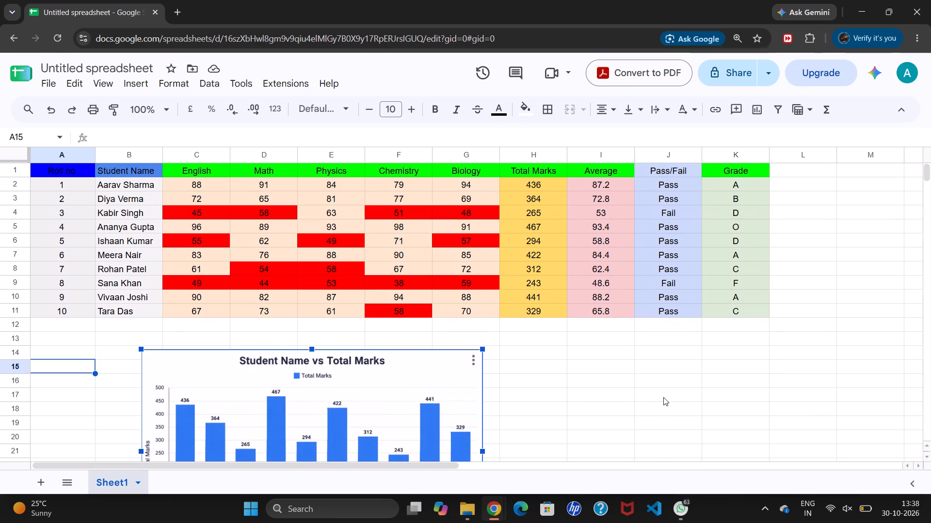
pyautogui.hscroll(-2, 663, 397)
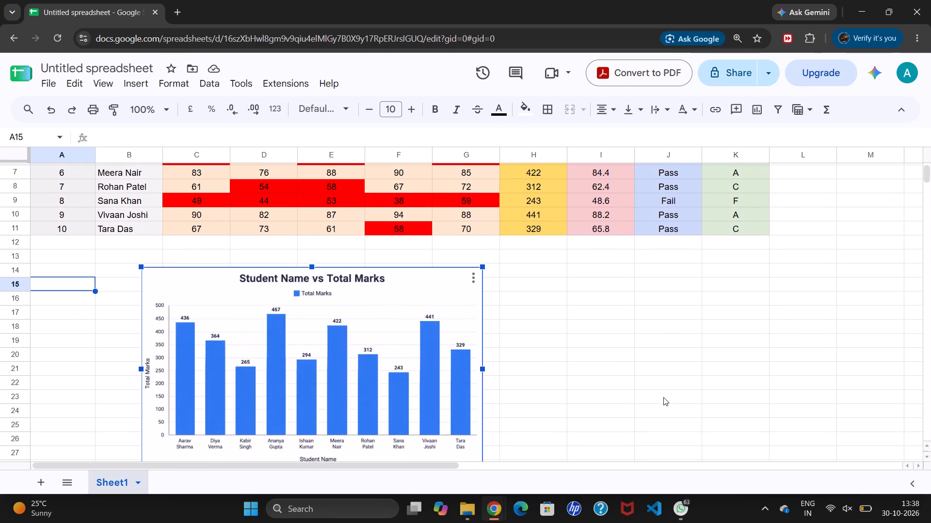
pyautogui.hscroll(-1, 663, 397)
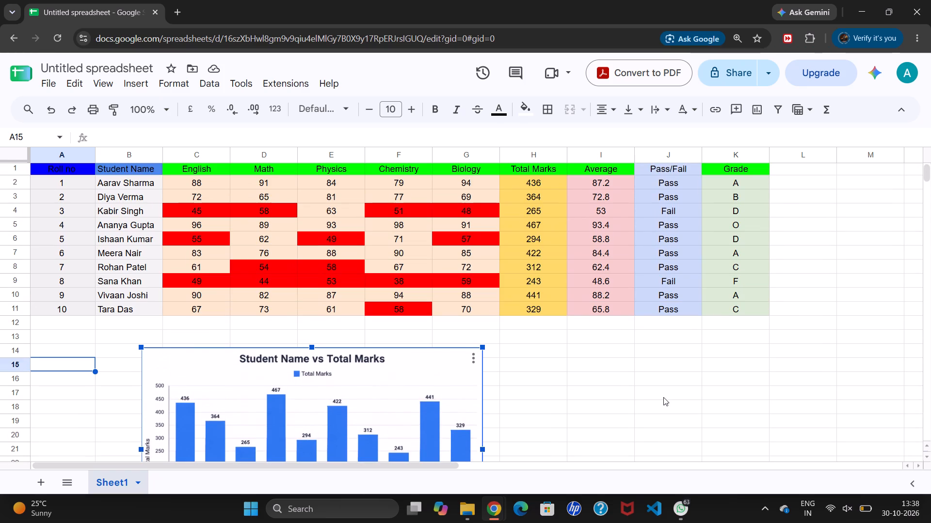
pyautogui.scroll(-2, 663, 397)
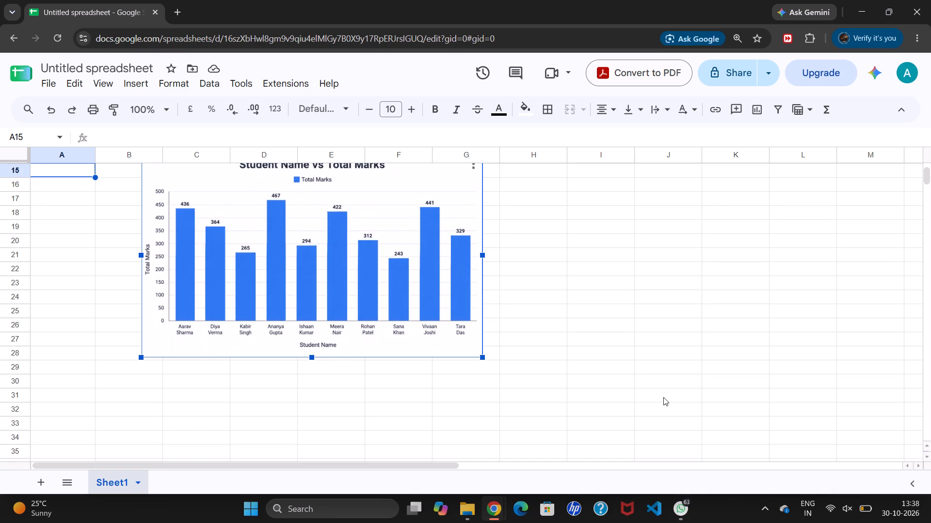
pyautogui.scroll(3, 663, 397)
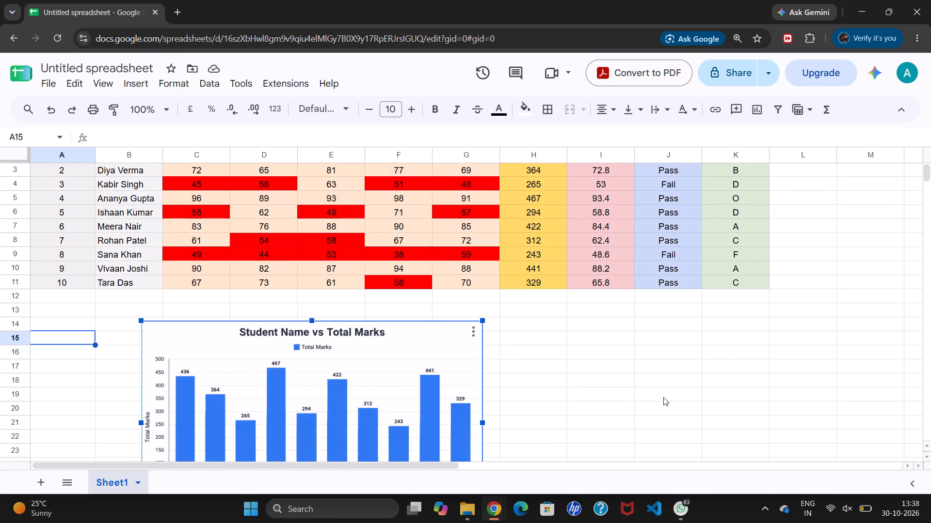
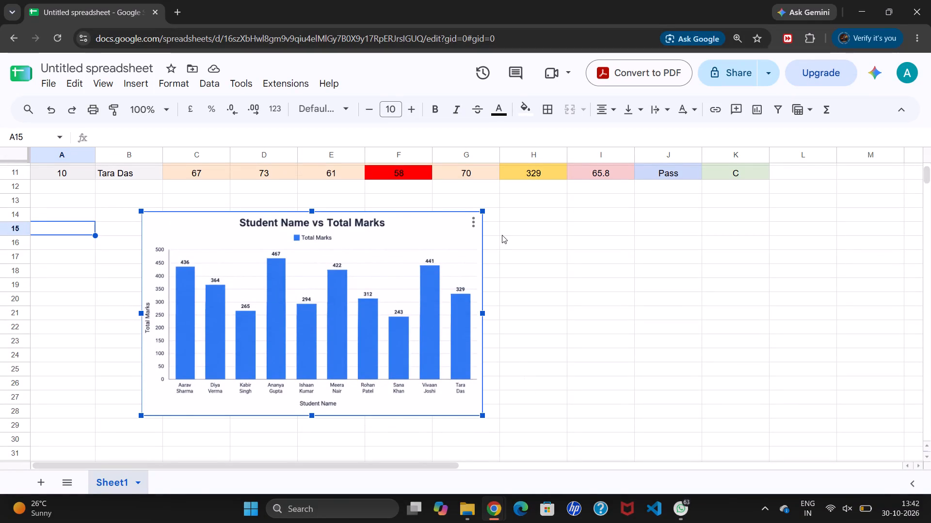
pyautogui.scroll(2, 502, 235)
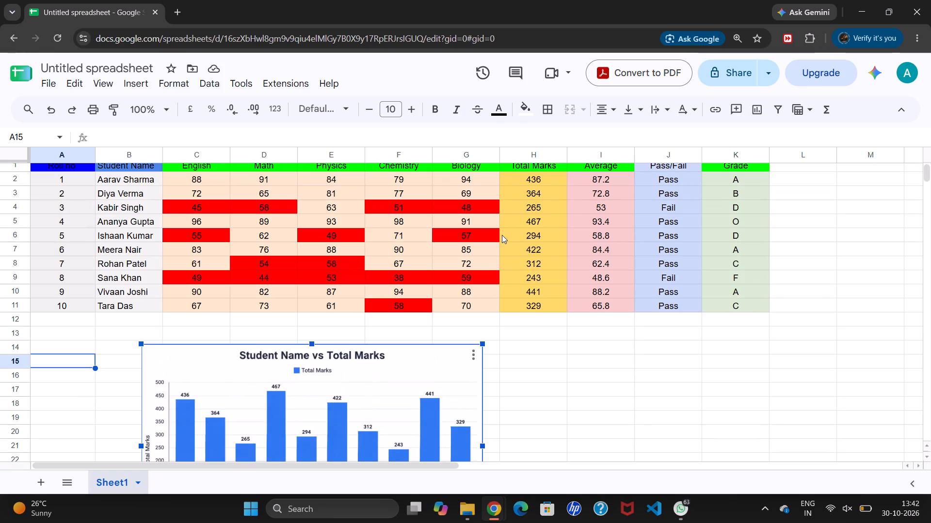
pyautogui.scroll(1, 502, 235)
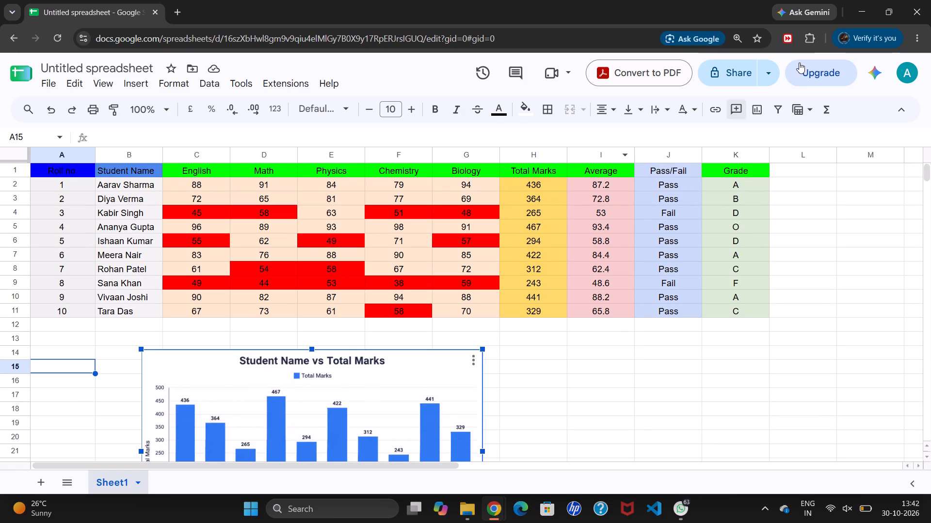
# Minimize the Chrome window holding the marks spreadsheet.
pyautogui.click(852, 17)
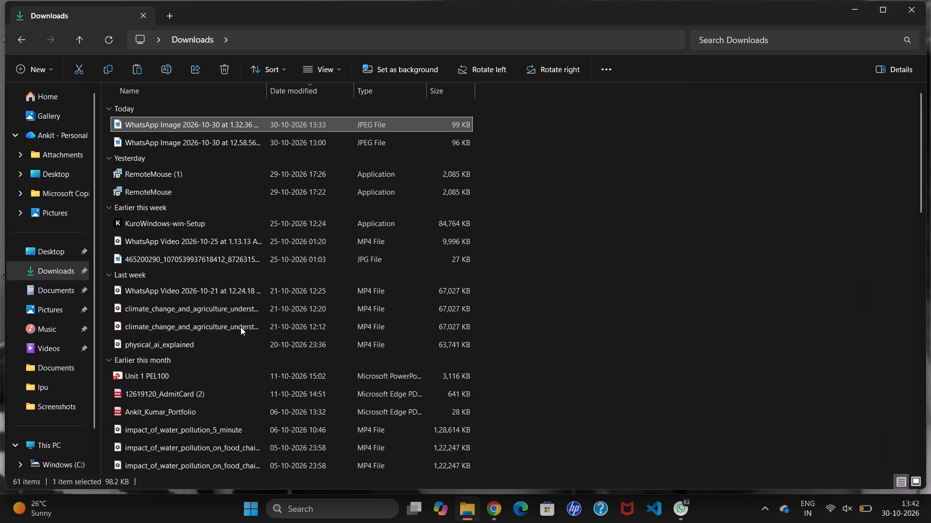
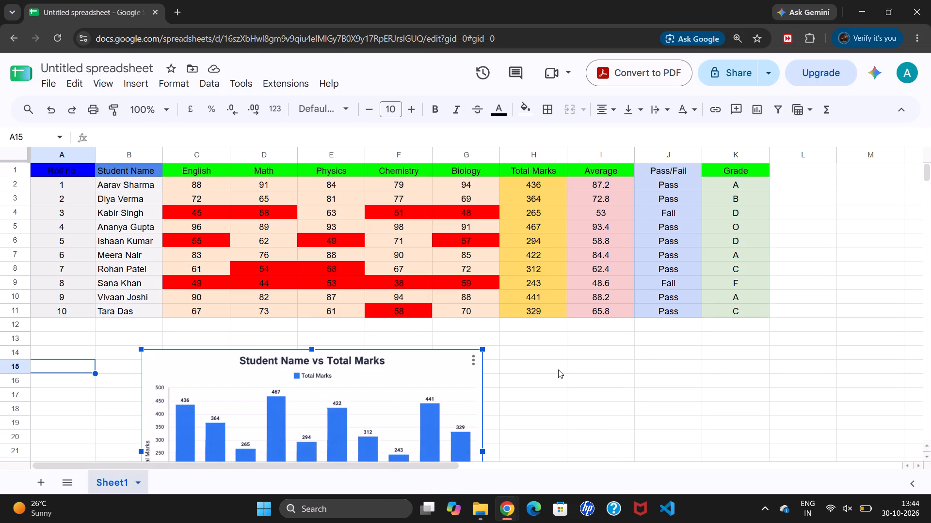
# Move the Student Name vs Total Marks chart image so it spans columns C to H, with its upper edge in row 14.
pyautogui.click(558, 369)
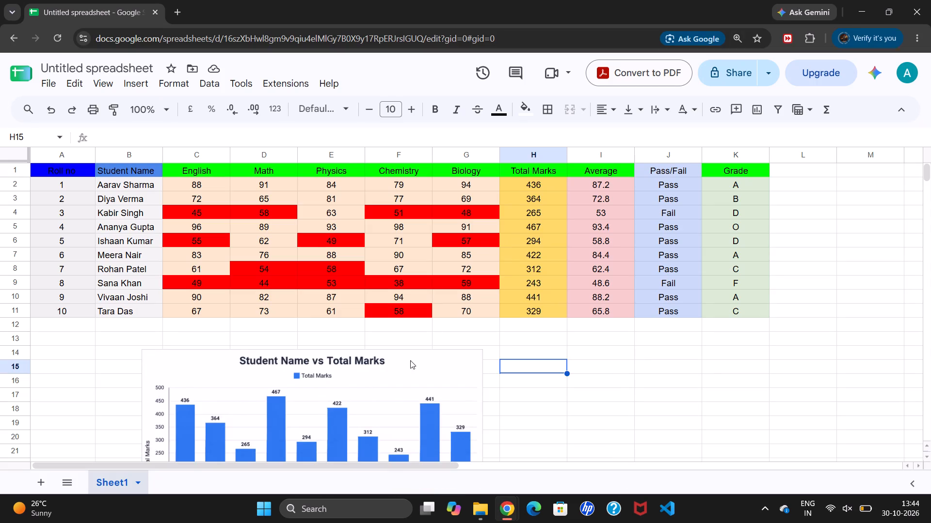
pyautogui.moveTo(459, 363); pyautogui.dragTo(485, 366)
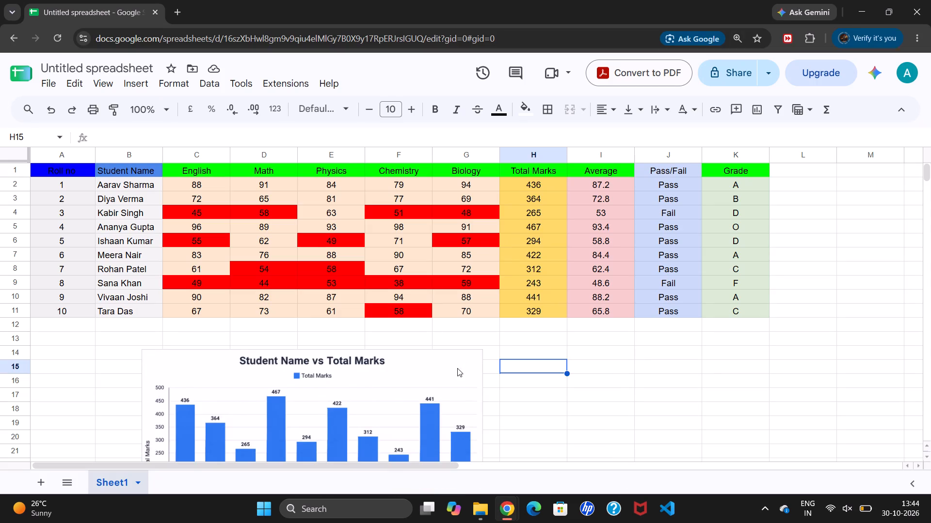
pyautogui.click(449, 367)
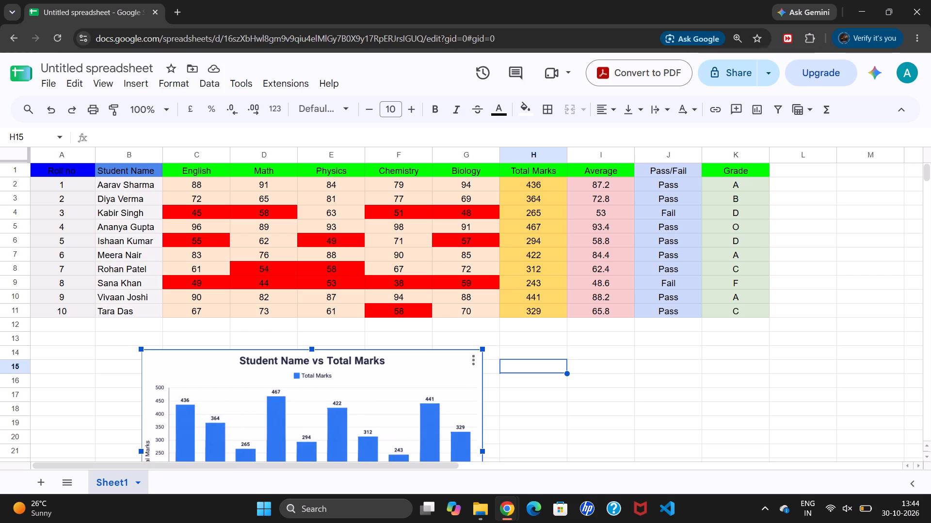
pyautogui.moveTo(273, 390); pyautogui.dragTo(332, 392)
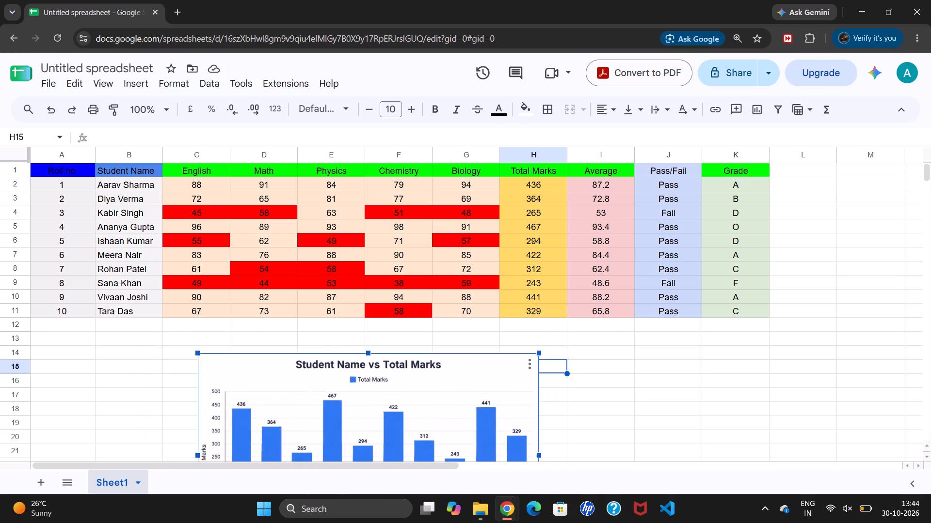
# Move the total marks chart image up to just below the table, aligning its left edge with the start of column C.
pyautogui.moveTo(332, 392); pyautogui.dragTo(300, 368)
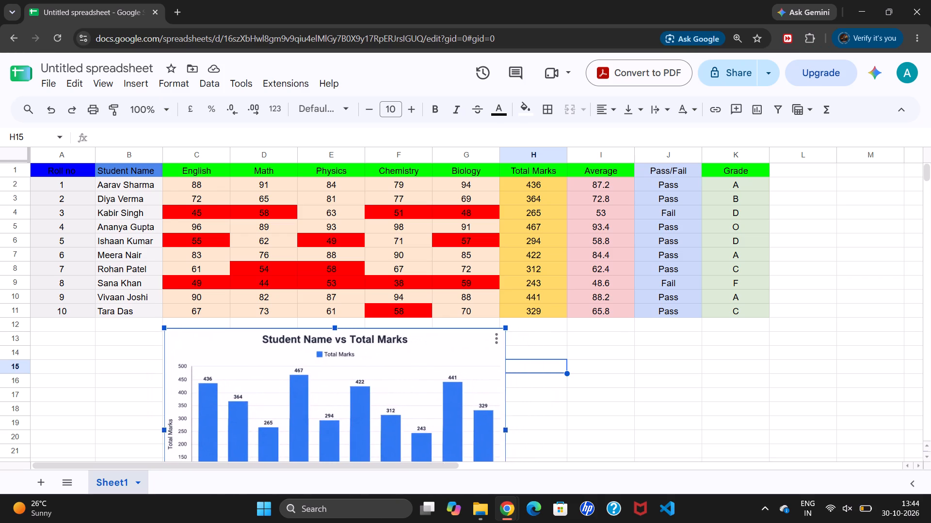
pyautogui.moveTo(300, 368); pyautogui.dragTo(296, 369)
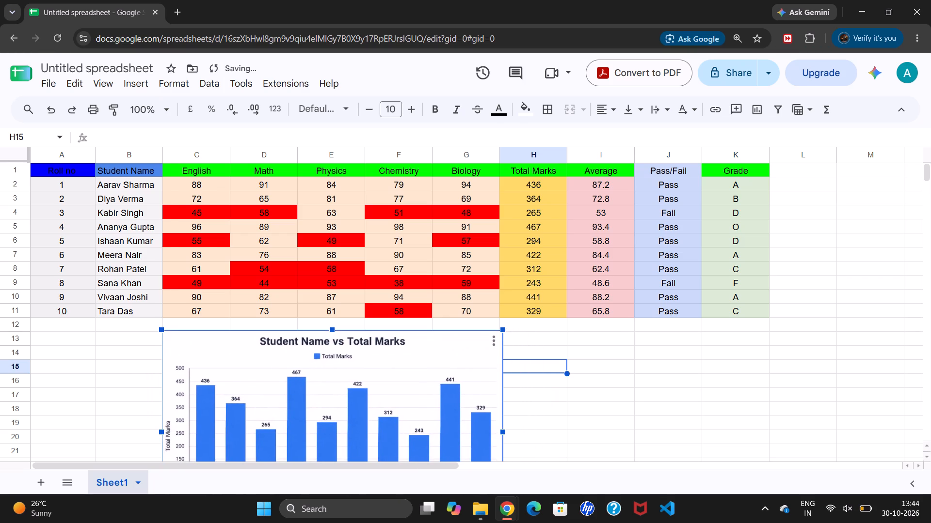
# Resize the chart image slightly so it spans columns C to G and its top edge aligns with row 13.
pyautogui.click(502, 334)
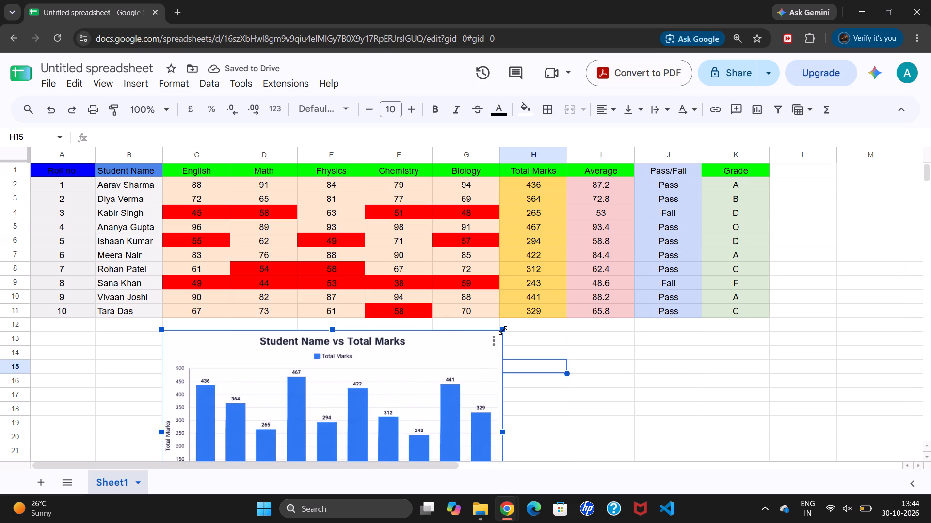
pyautogui.click(503, 330)
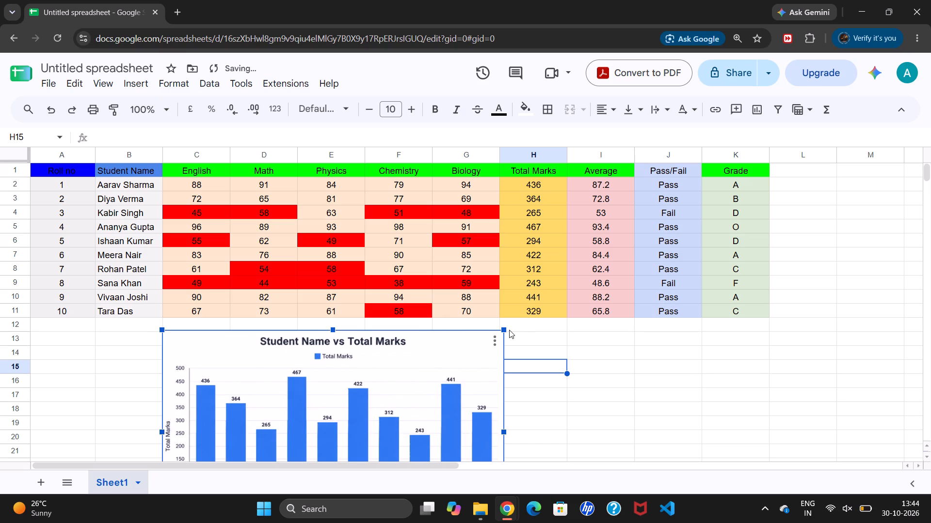
pyautogui.click(503, 330)
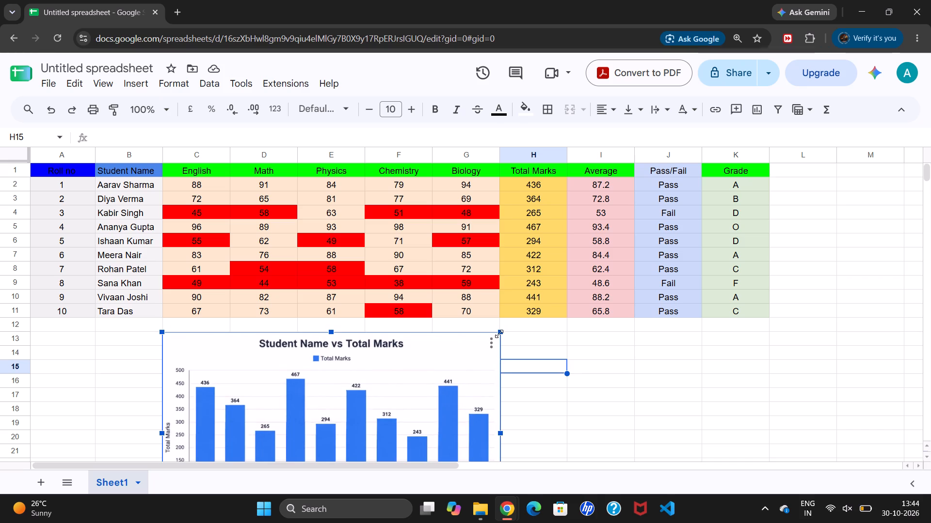
pyautogui.click(540, 338)
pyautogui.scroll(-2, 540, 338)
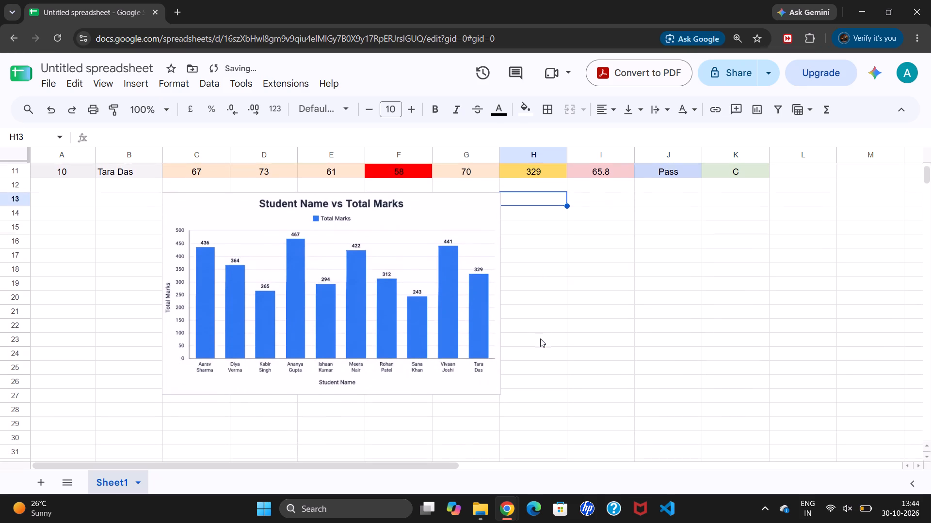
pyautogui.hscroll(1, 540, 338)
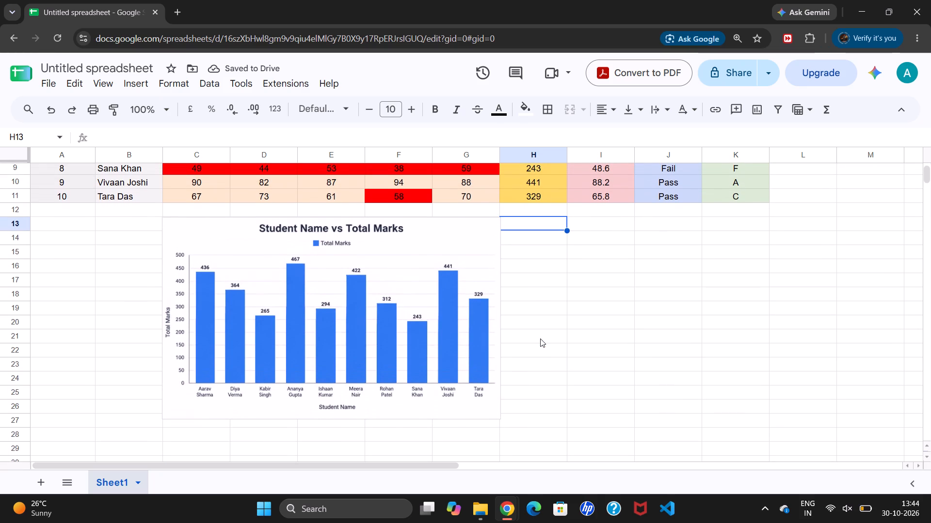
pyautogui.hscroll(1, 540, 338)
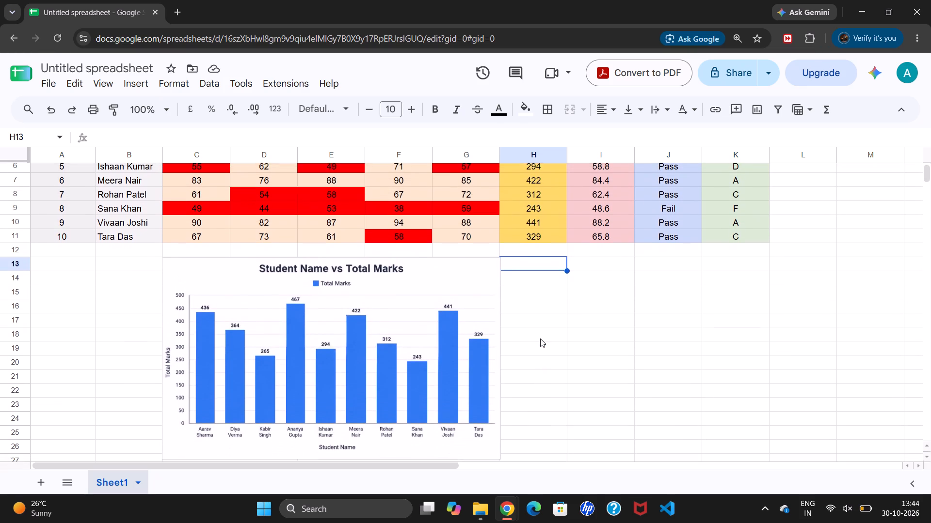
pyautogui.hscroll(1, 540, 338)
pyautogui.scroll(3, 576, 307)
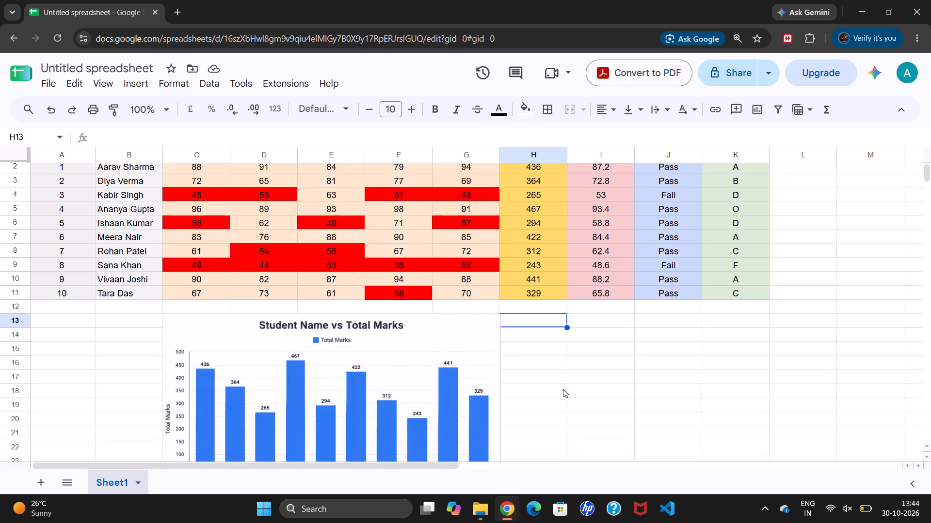
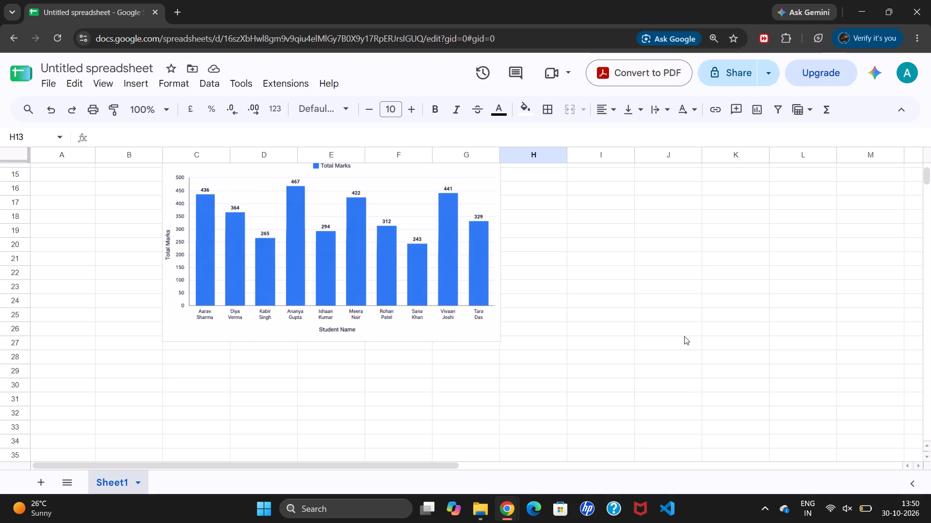
# Begin a new Pass/Fail formula in J2 with a blank check on the student name: =B2="","".
pyautogui.scroll(2, 681, 331)
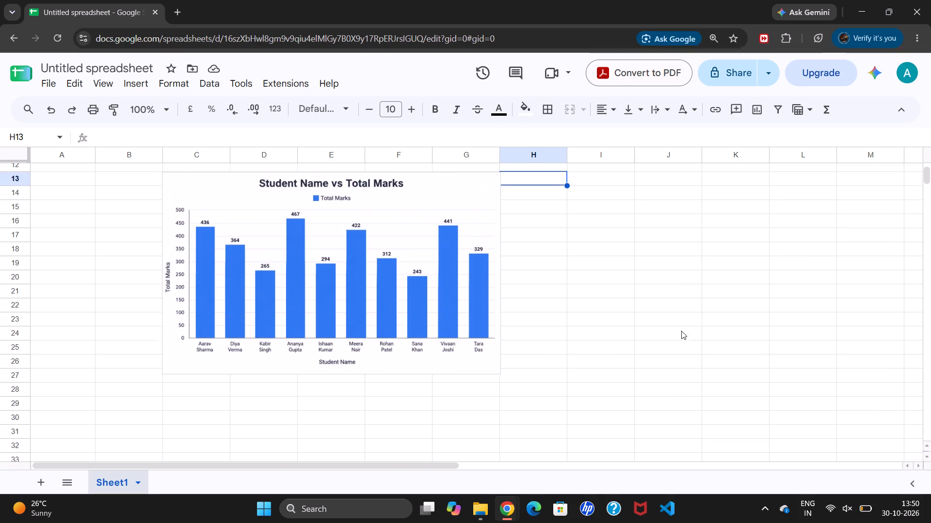
pyautogui.scroll(1, 681, 331)
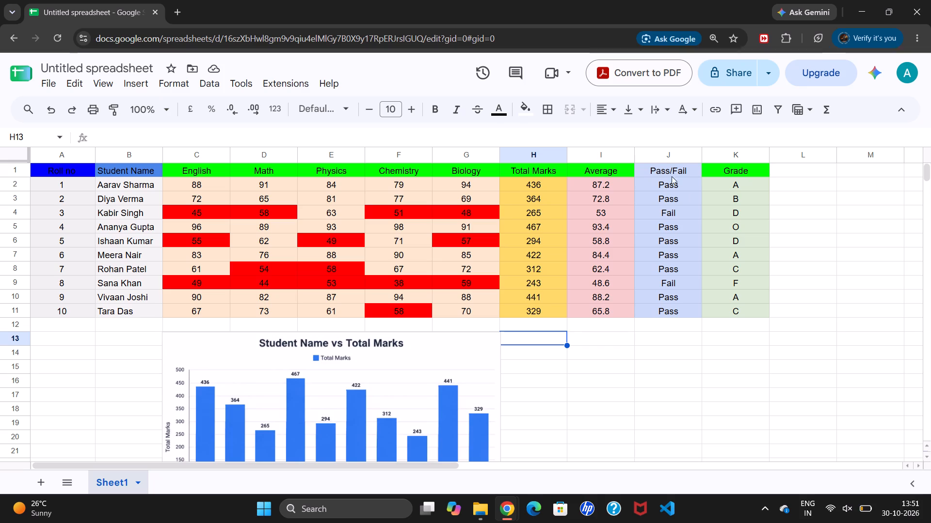
pyautogui.click(668, 181)
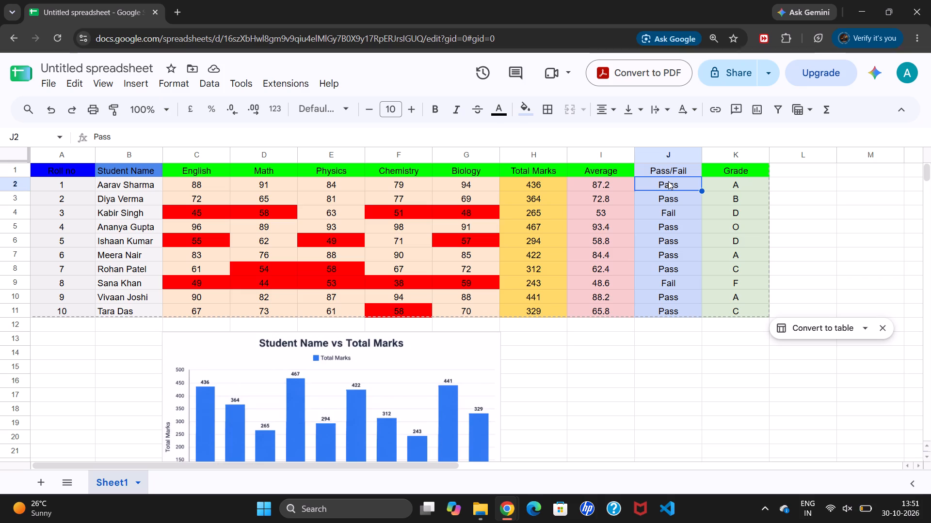
pyautogui.press('=')
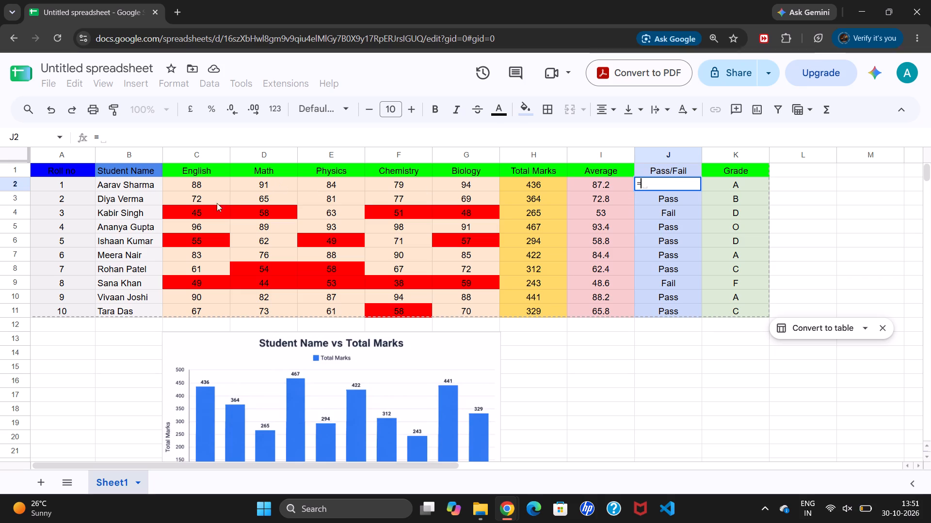
pyautogui.click(136, 186)
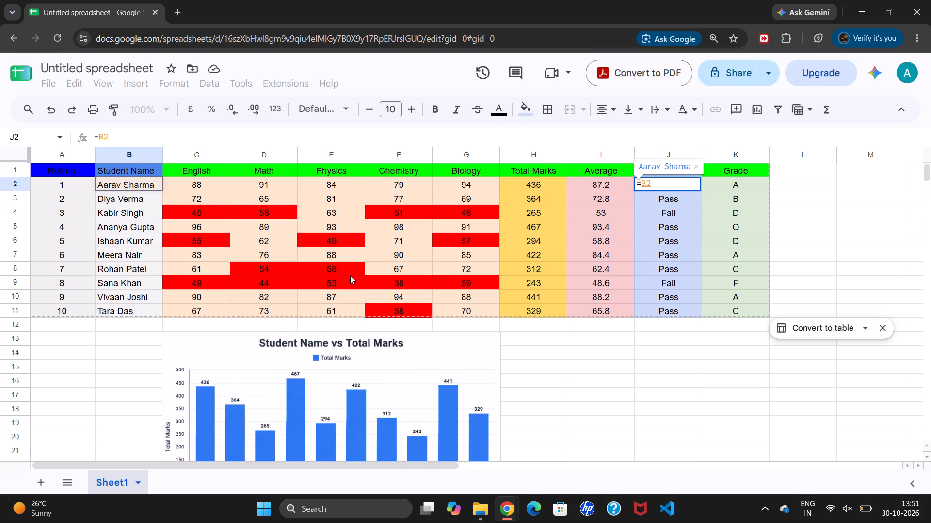
pyautogui.press('=')
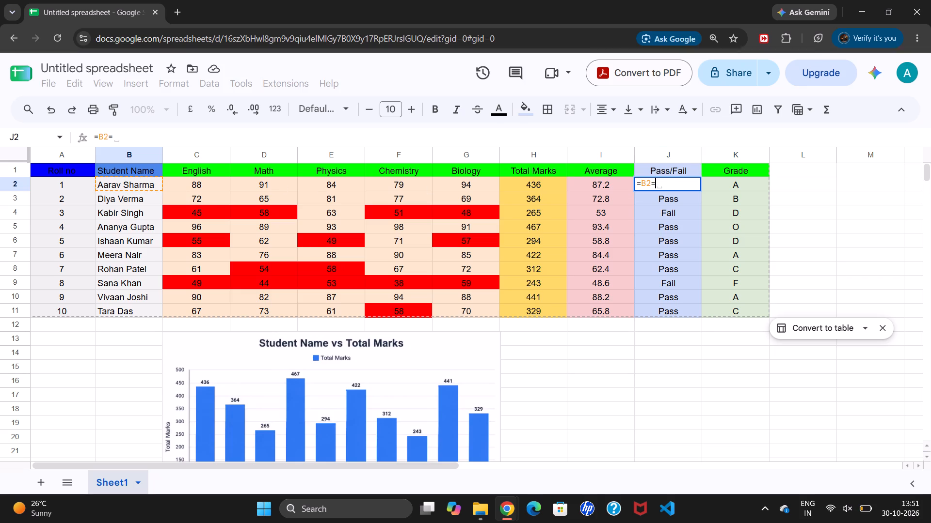
pyautogui.write('"\'')
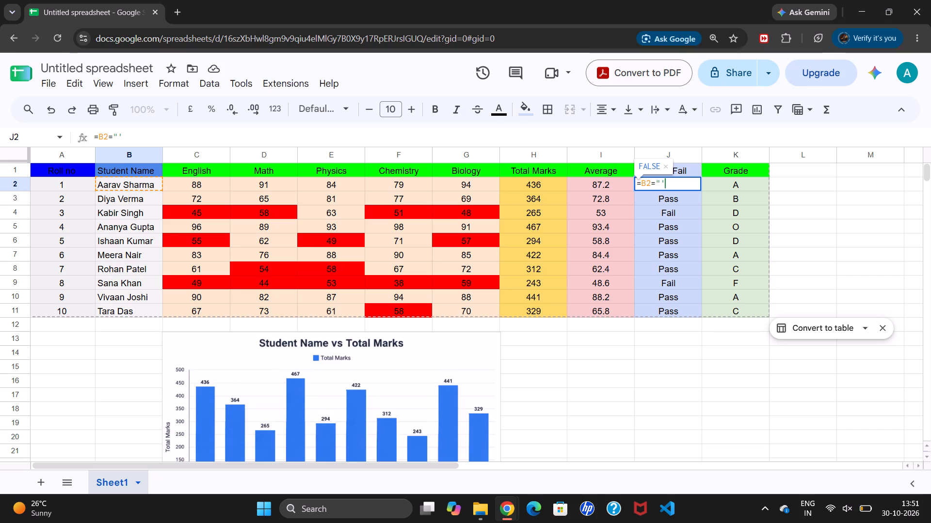
pyautogui.press('BackSpace')
pyautogui.hotkey('shift', '"')
pyautogui.write(',""')
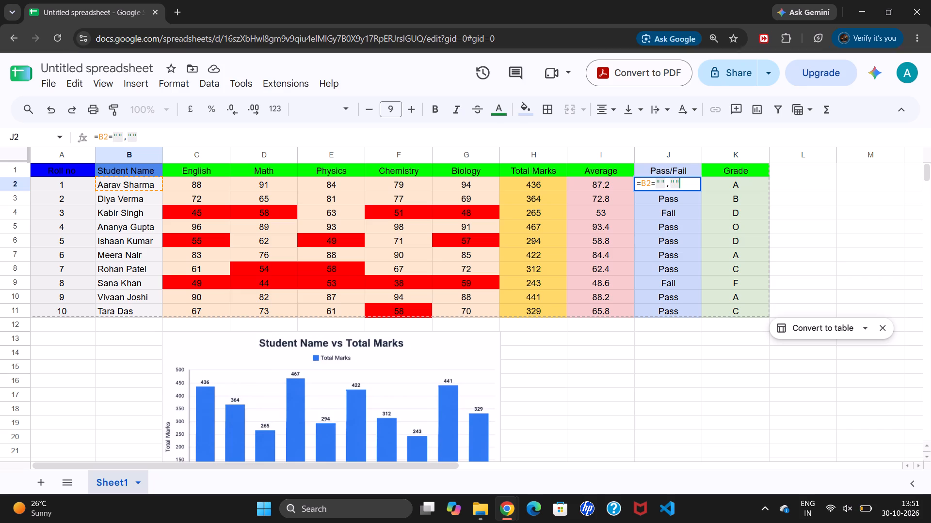
# Extend the J2 formula with an IF condition that at least four marks are 50 or more: if(countif(C2:G2,">=50")>=4.
pyautogui.write(',if')
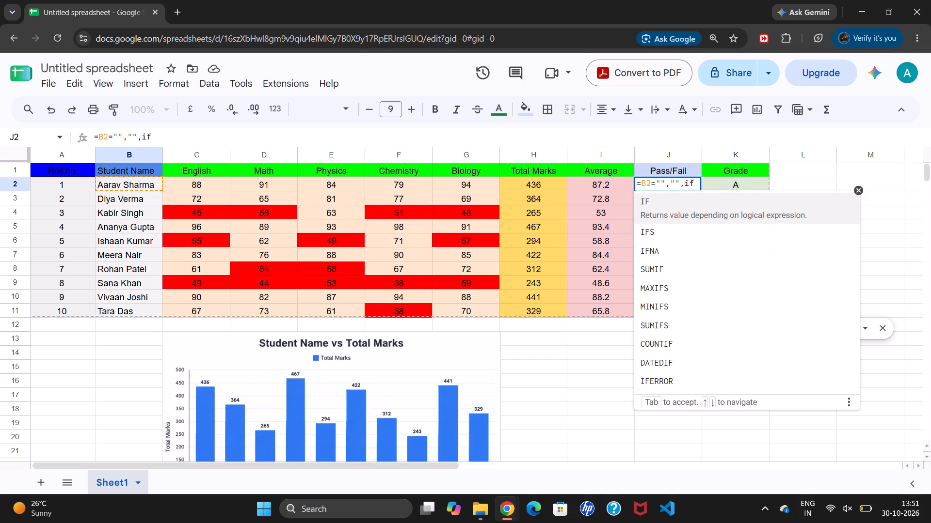
pyautogui.write('(countif')
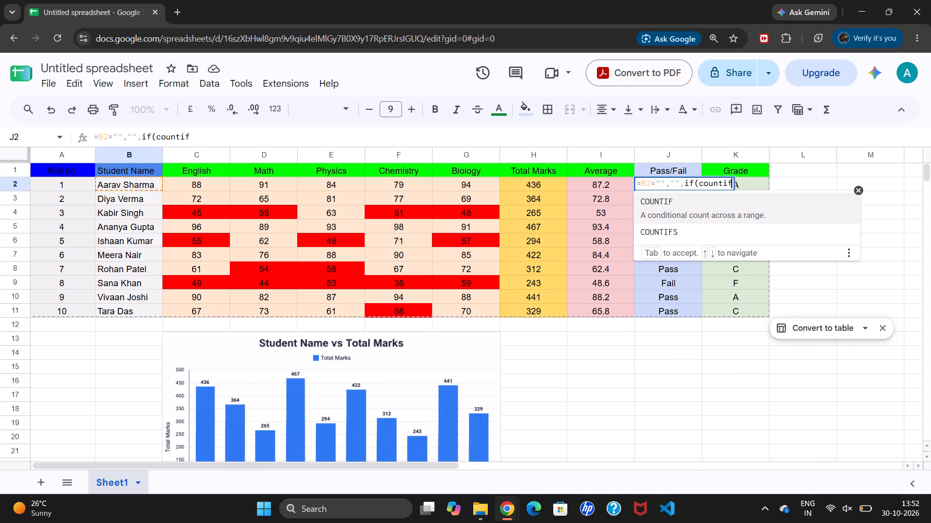
pyautogui.hotkey('shift', '(')
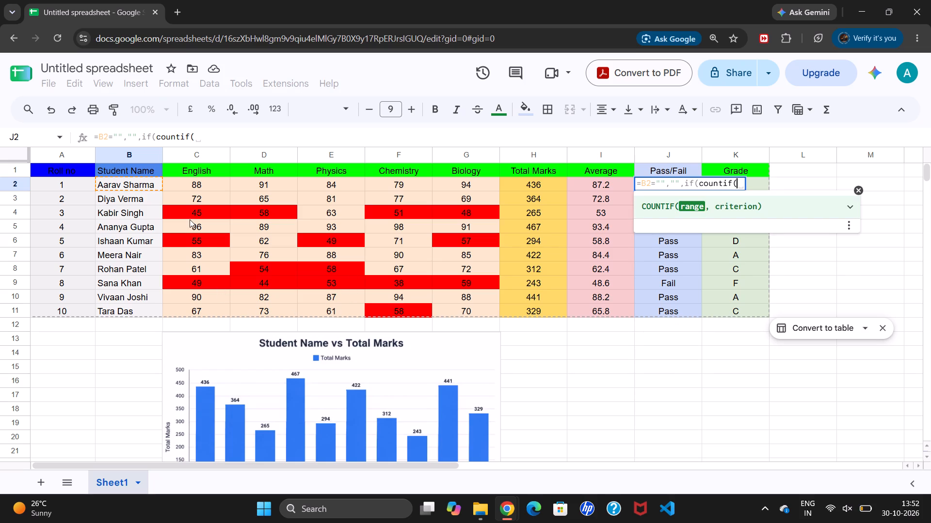
pyautogui.moveTo(194, 183); pyautogui.dragTo(364, 179)
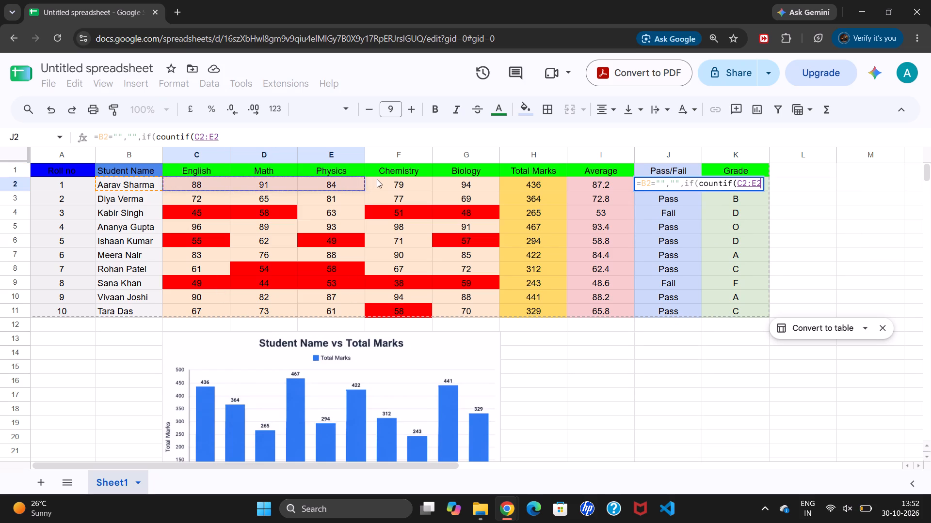
pyautogui.moveTo(210, 185); pyautogui.dragTo(323, 191)
pyautogui.moveTo(323, 191); pyautogui.dragTo(484, 180)
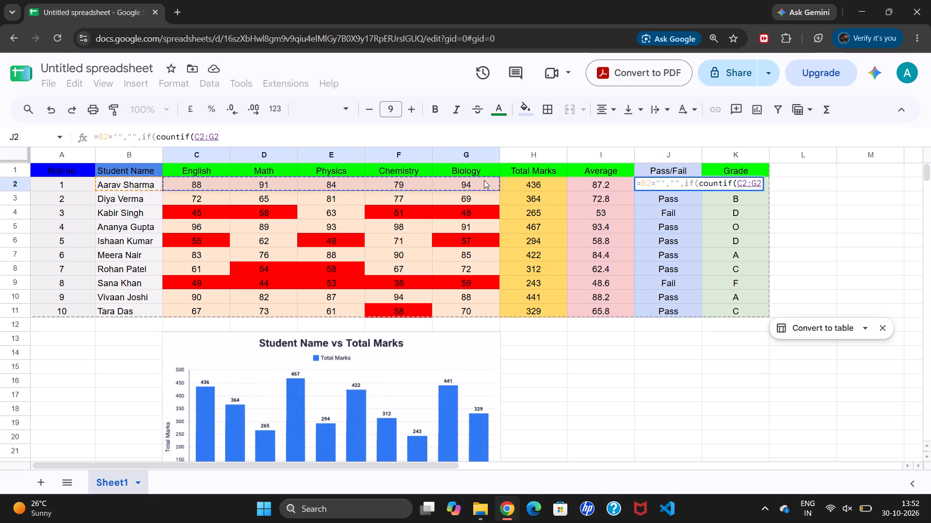
pyautogui.write(',""')
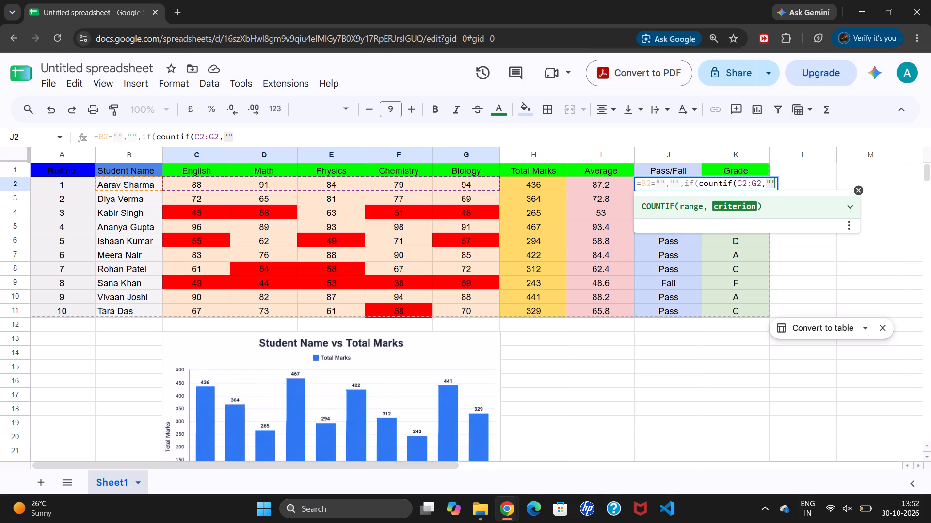
pyautogui.press('BackSpace')
pyautogui.write('>=')
pyautogui.press('Clear')
pyautogui.press('Insert')
pyautogui.write('50')
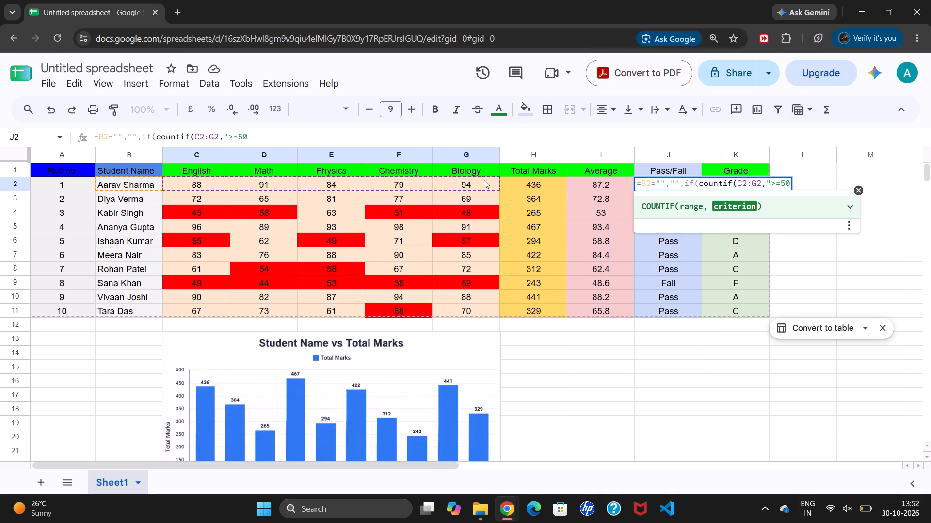
pyautogui.write('")')
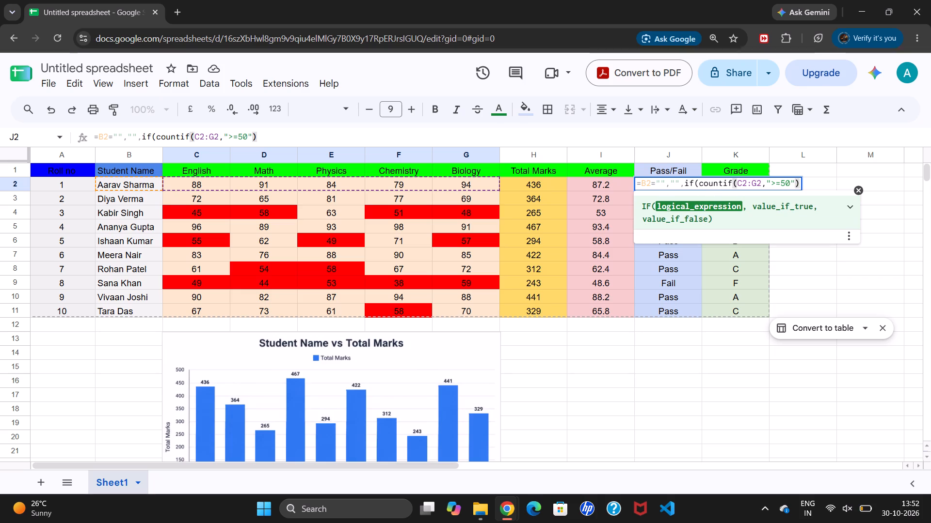
pyautogui.hotkey('shift', '>')
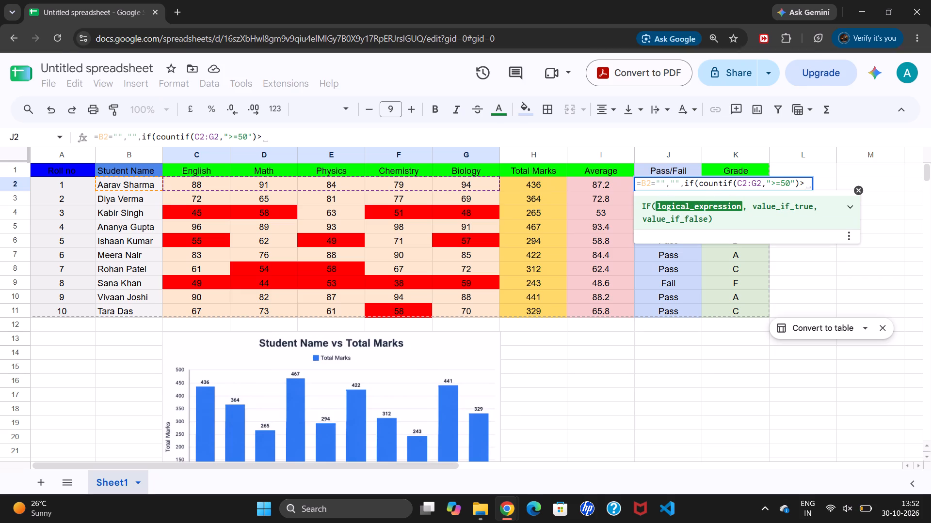
pyautogui.press('4')
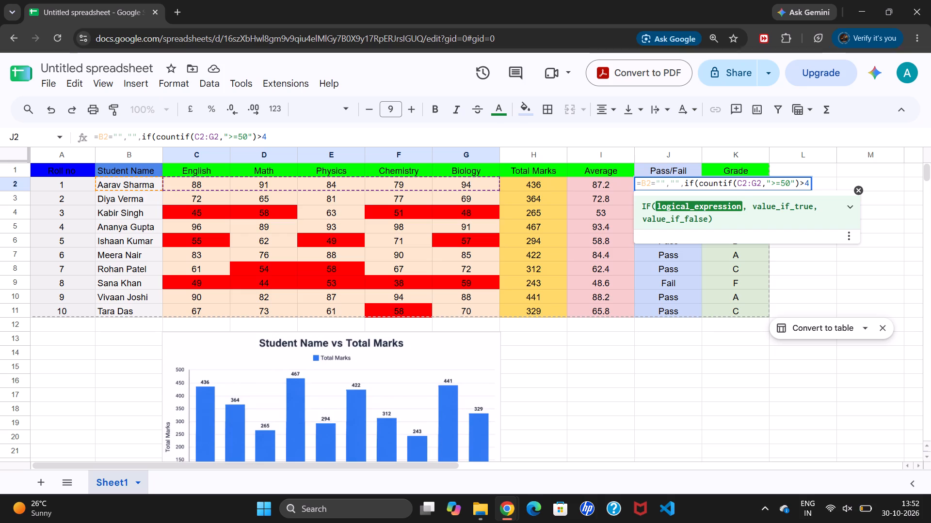
pyautogui.press('BackSpace')
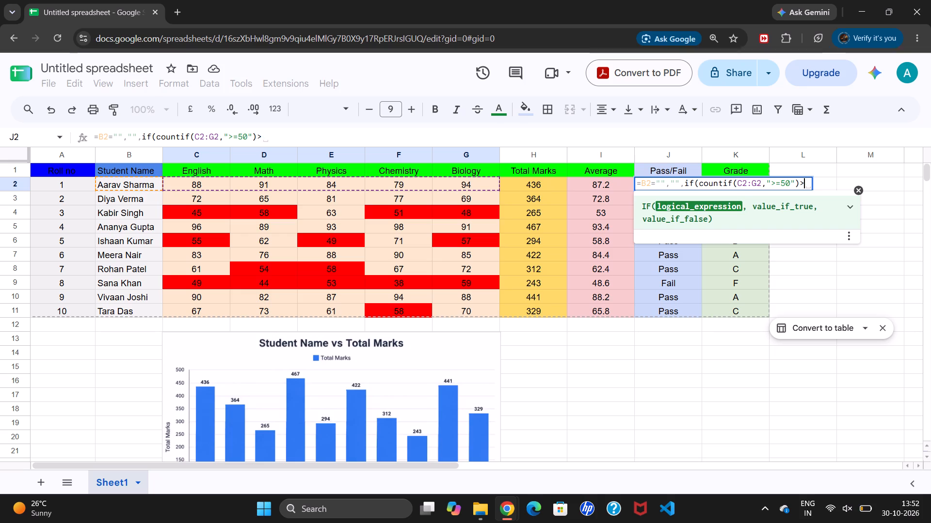
pyautogui.write('=4')
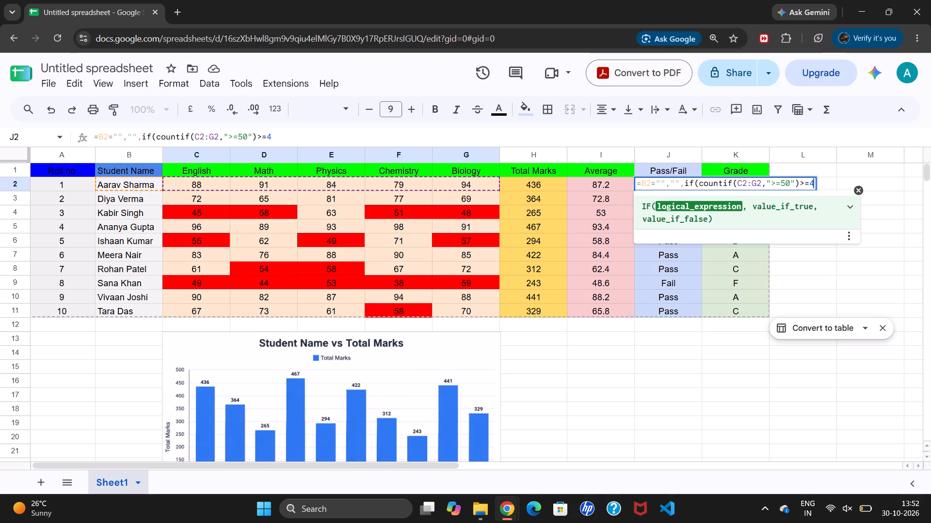
# Complete the J2 formula with Pass as the true result and Fail as the false result.
pyautogui.write(',"Pass')
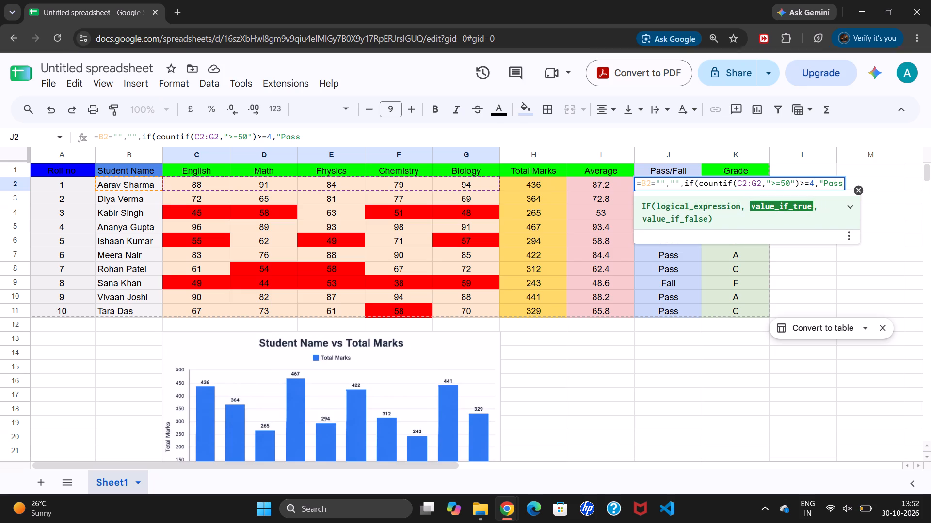
pyautogui.write("',")
pyautogui.hotkey('shift', '"')
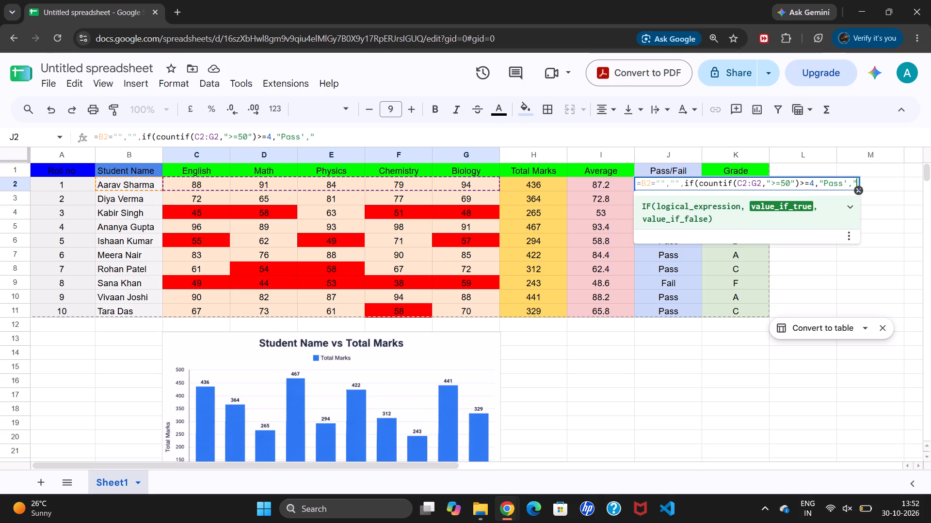
pyautogui.write('Fail"')
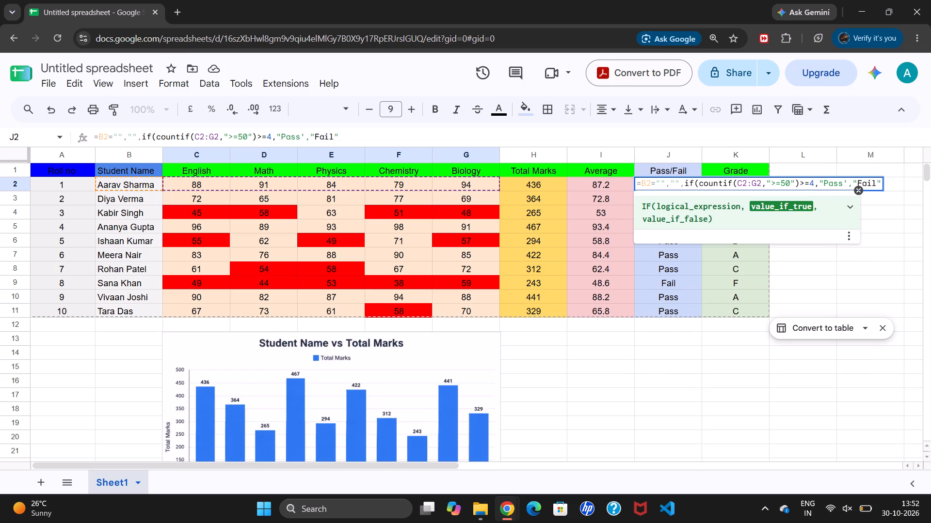
pyautogui.write('))')
pyautogui.press('Return')
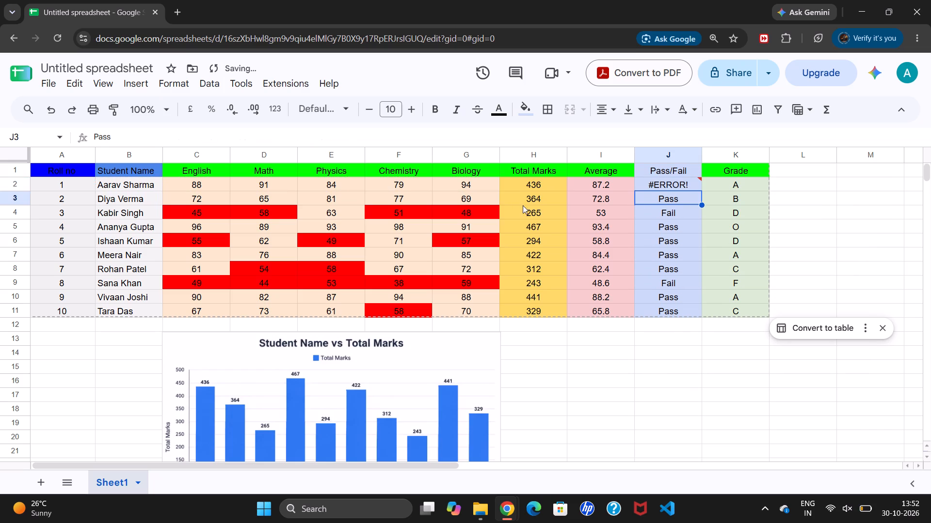
# Insert if directly before B2 at the start of the J2 formula.
pyautogui.click(671, 185)
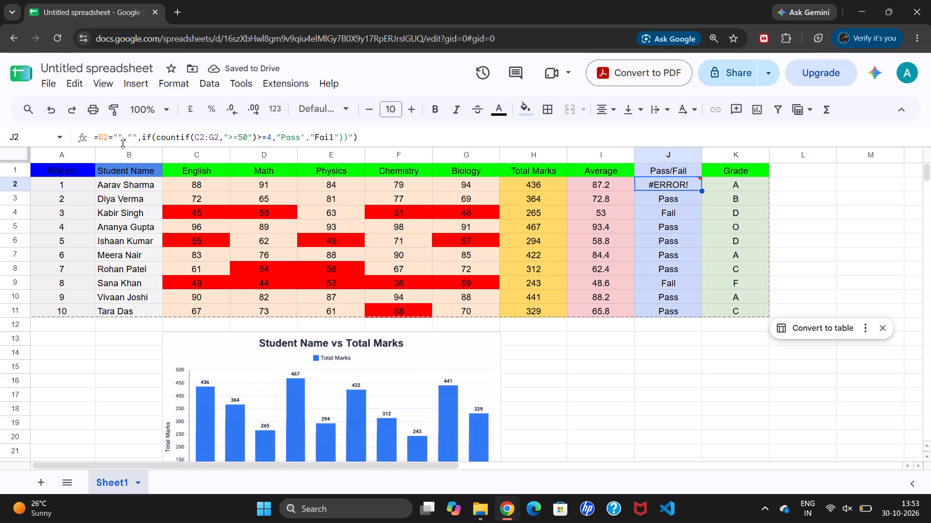
pyautogui.click(97, 137)
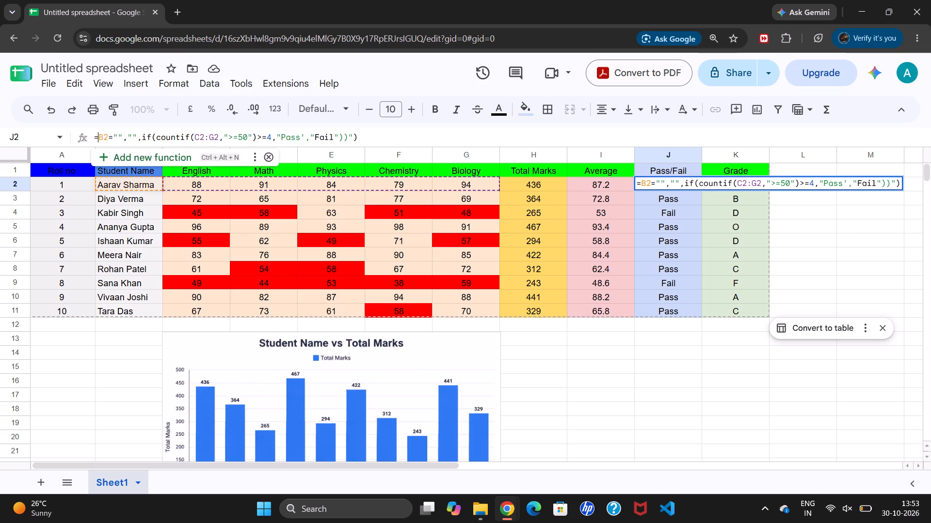
pyautogui.write('if')
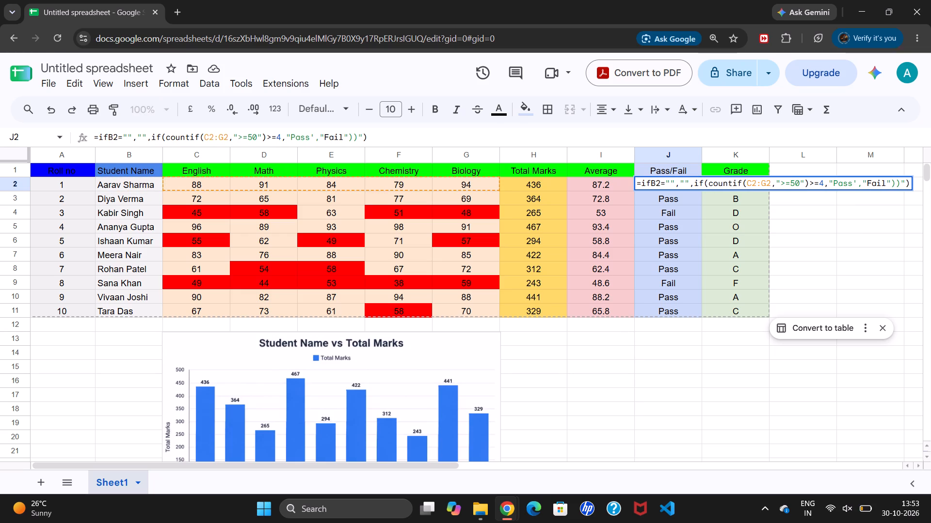
pyautogui.press('Return')
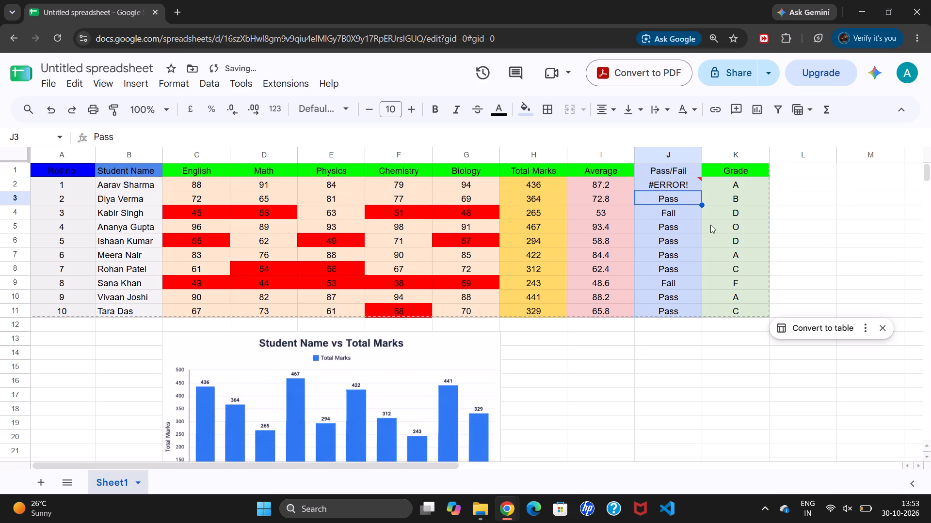
# Delete the stray quotation mark among the closing parentheses of the J2 formula.
pyautogui.click(687, 183)
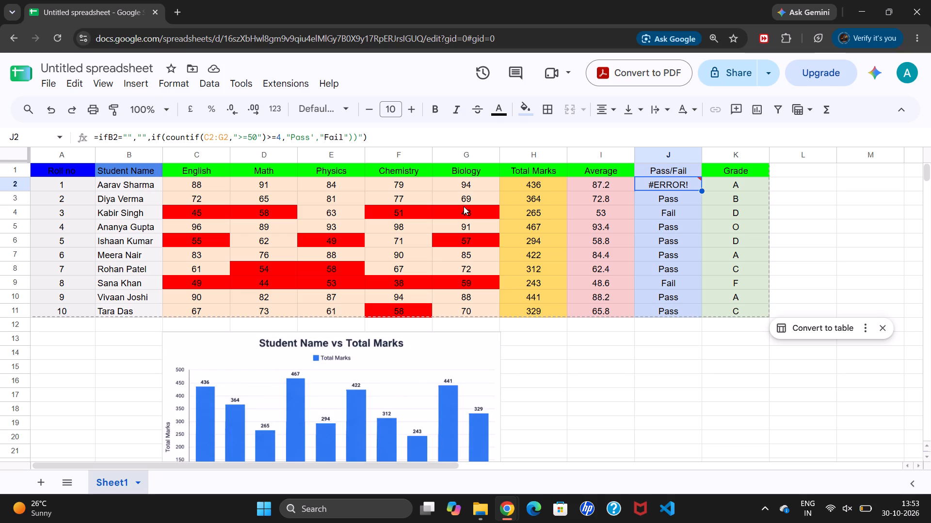
pyautogui.click(363, 137)
pyautogui.press('BackSpace')
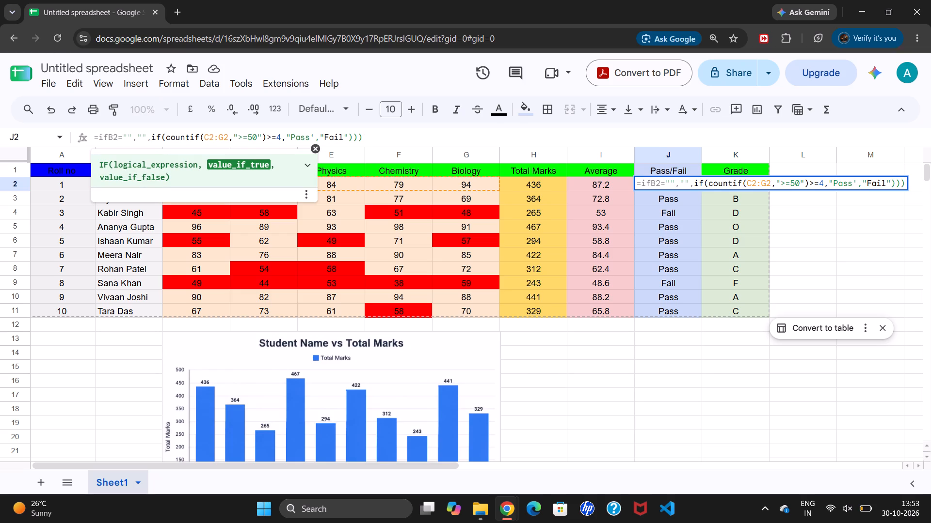
pyautogui.press('Return')
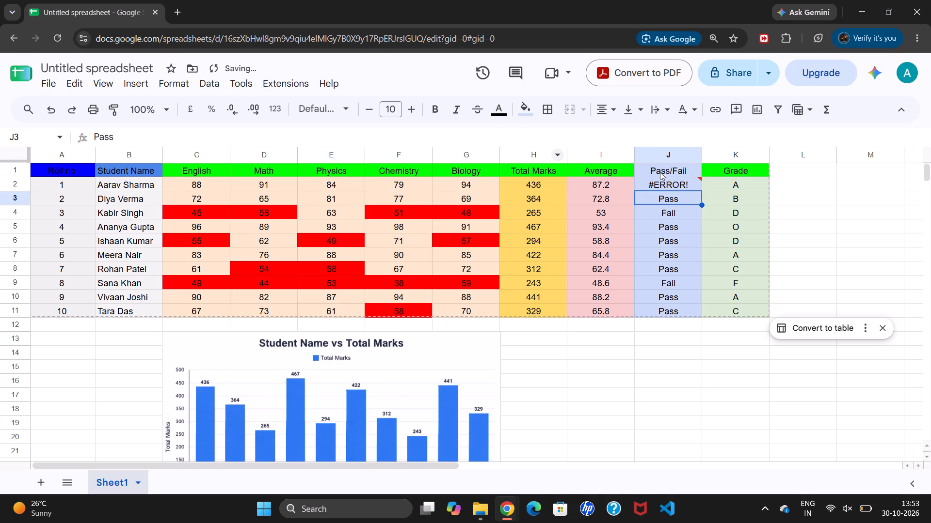
# Delete the stray quotation mark and the closing bracket after it from the end of the J2 formula.
pyautogui.click(664, 176)
pyautogui.click(669, 183)
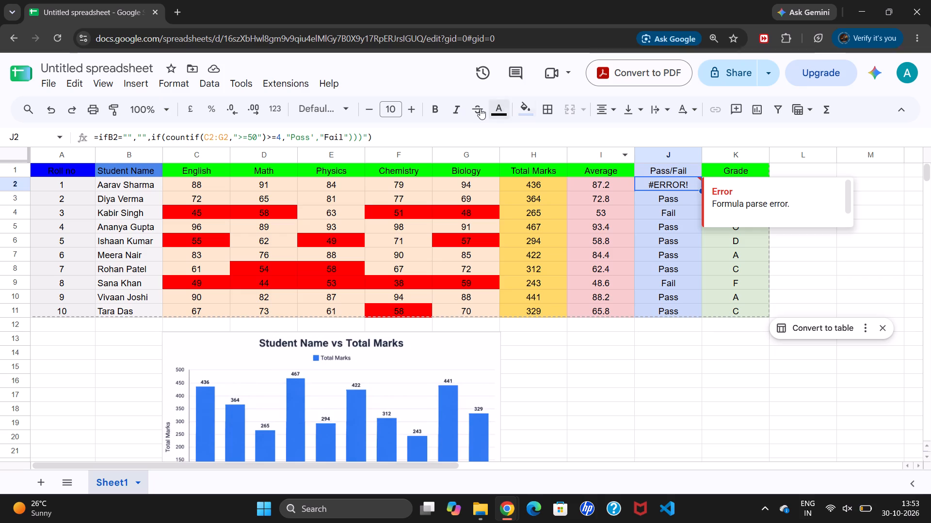
pyautogui.click(379, 135)
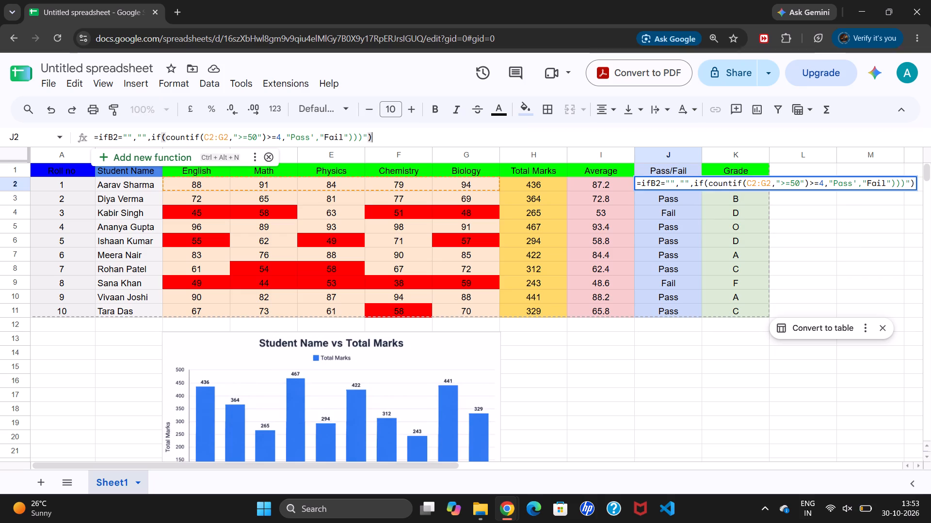
pyautogui.press('BackSpace')
pyautogui.press('BackSpace')
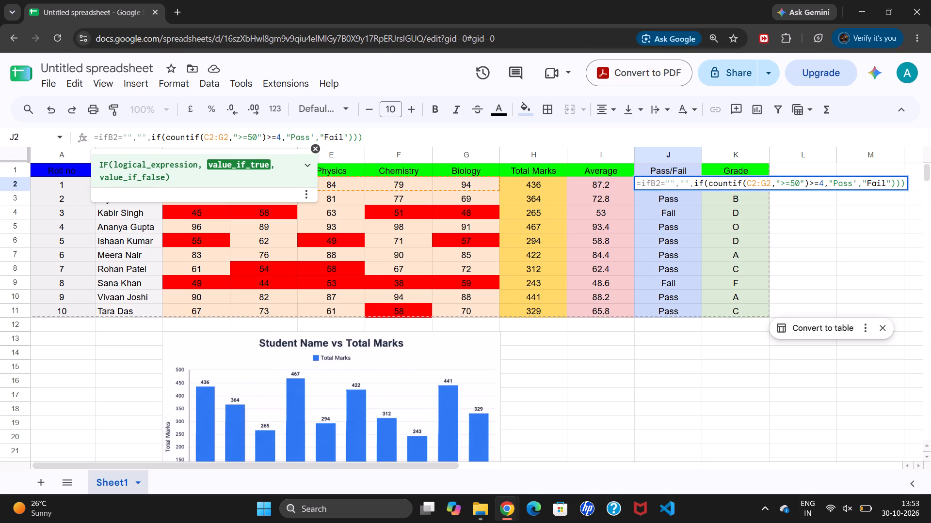
# Replace the apostrophe after Pass in the J2 formula with a double quotation mark and try to enter the formula.
pyautogui.click(315, 137)
pyautogui.press('BackSpace')
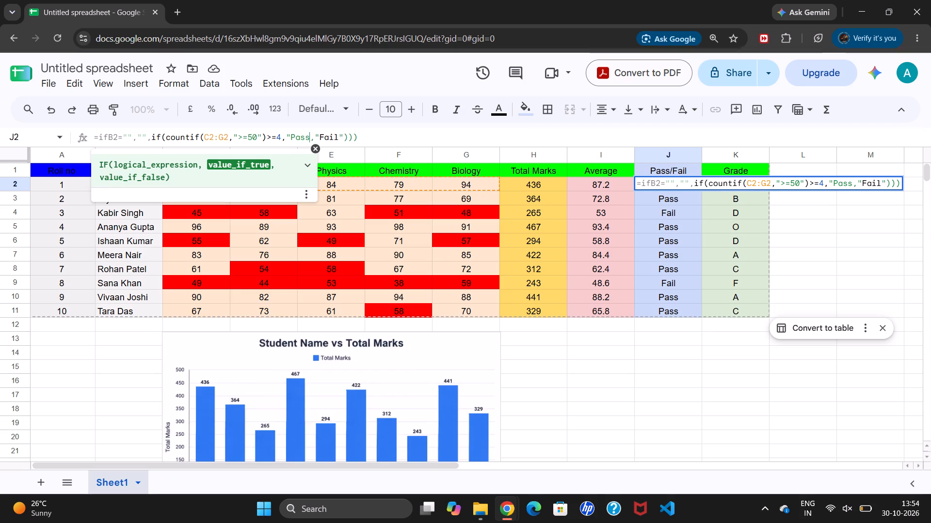
pyautogui.hotkey('shift', '"')
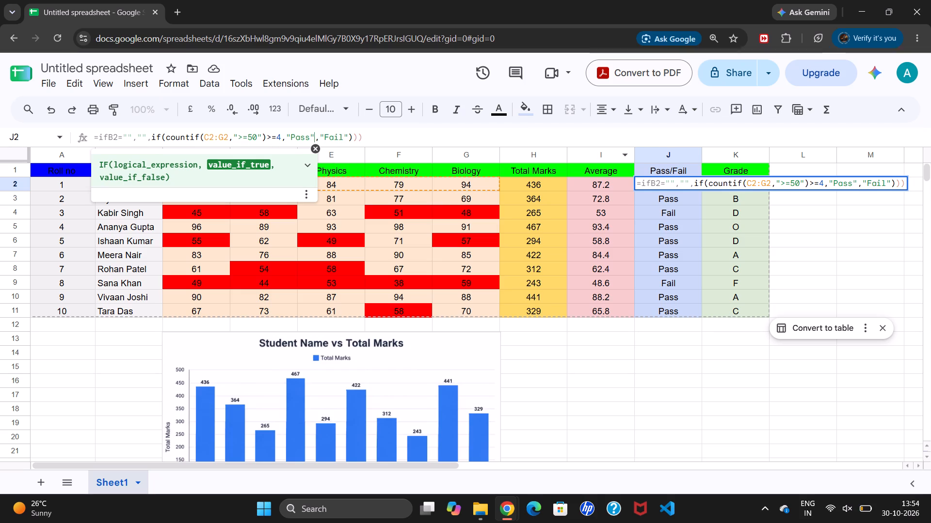
pyautogui.press('Return')
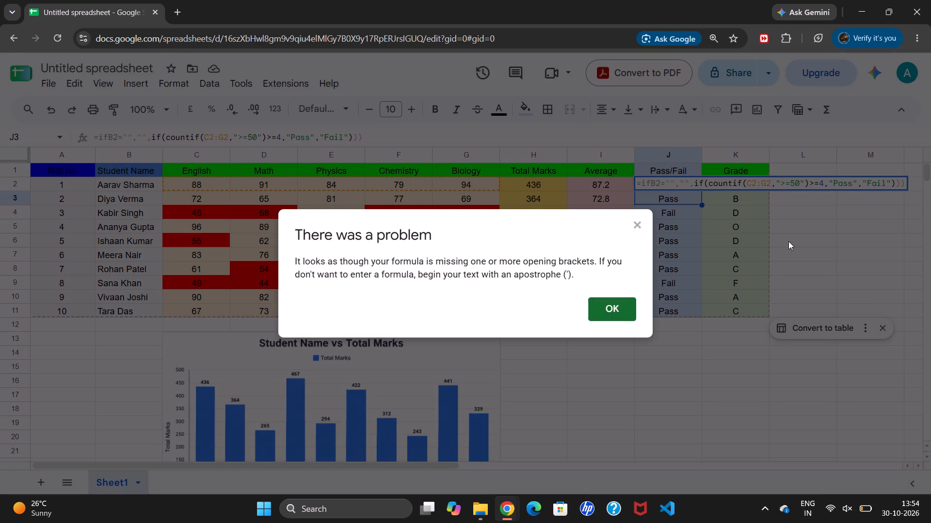
pyautogui.click(640, 226)
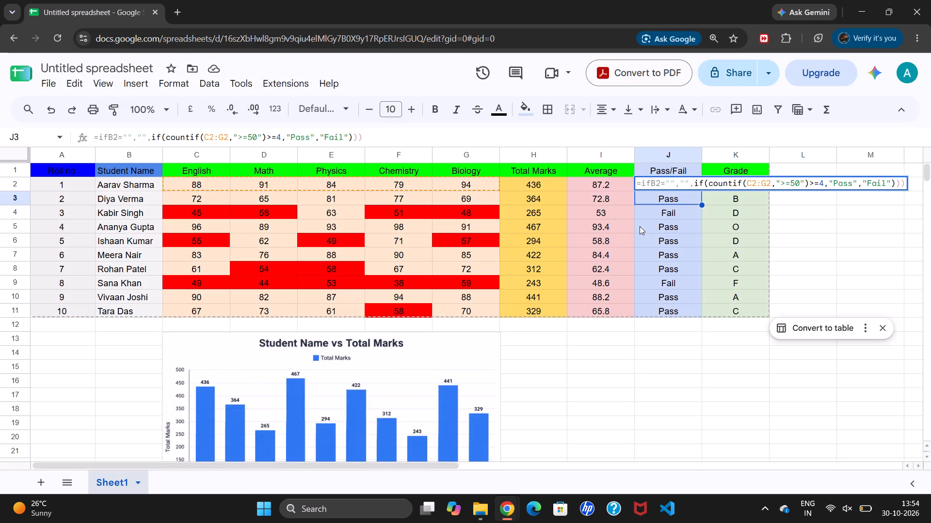
pyautogui.press('Return')
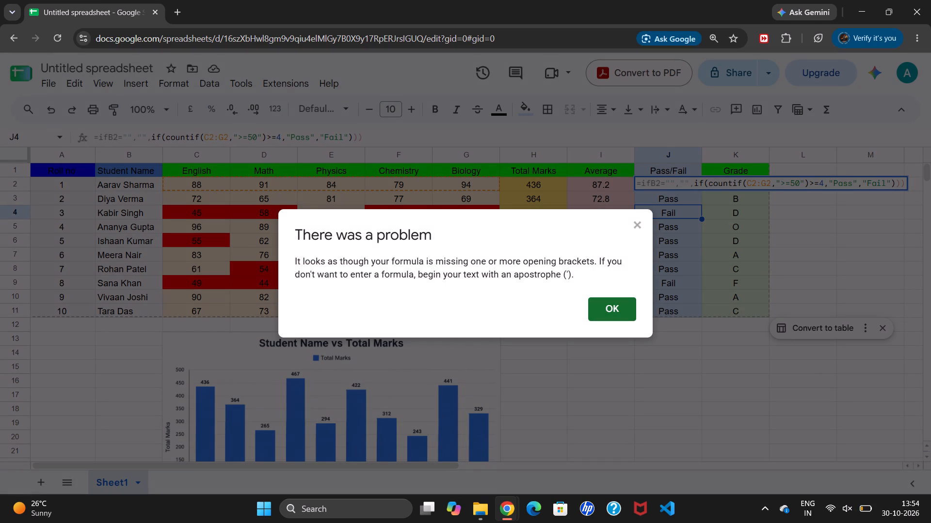
pyautogui.click(607, 314)
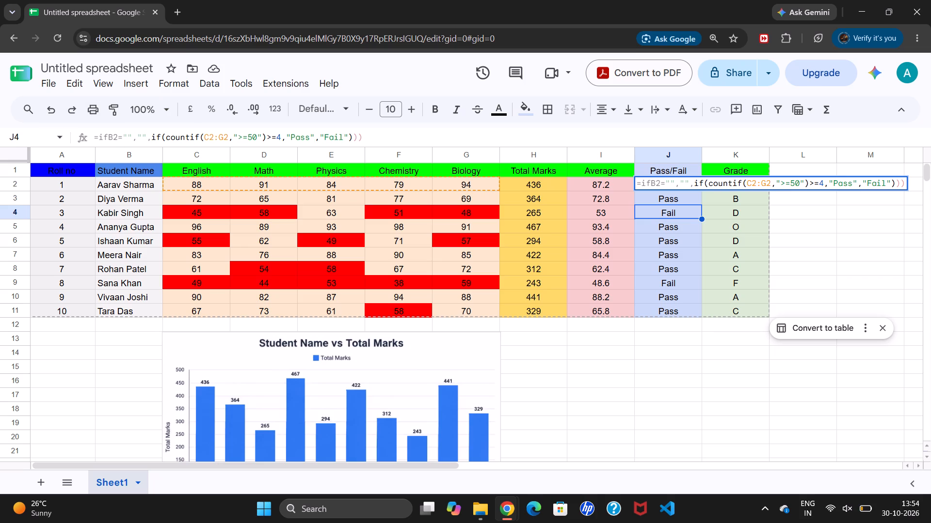
# Insert an opening bracket between the first if and B2 in the J2 formula and try to enter it.
pyautogui.click(109, 135)
pyautogui.hotkey('shift', '(')
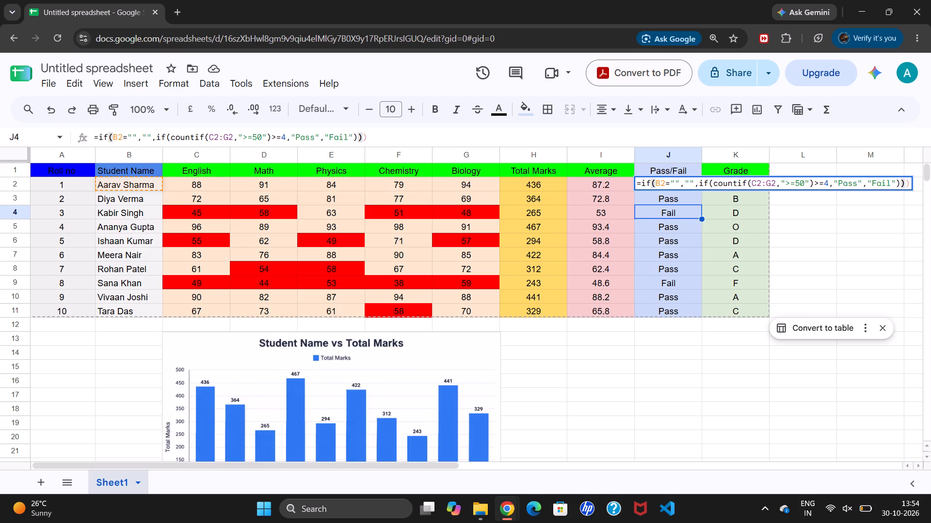
pyautogui.press('Return')
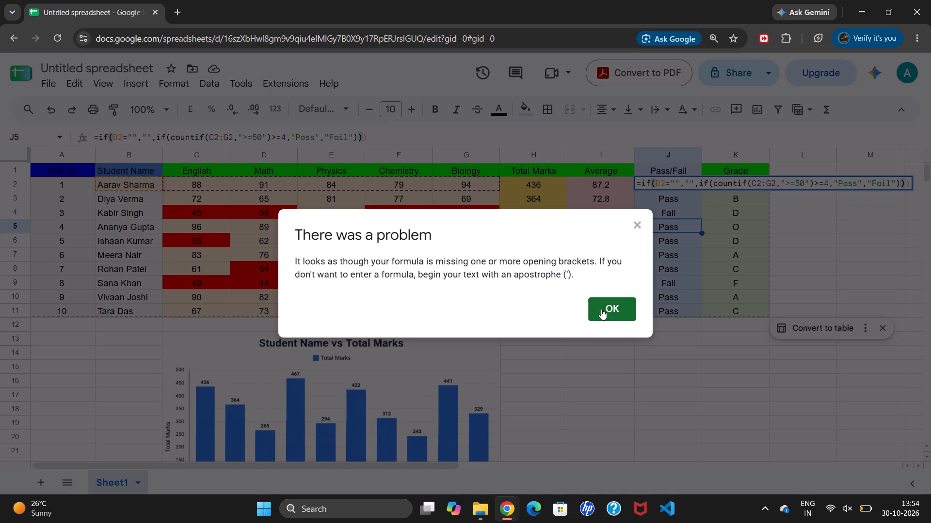
pyautogui.click(616, 307)
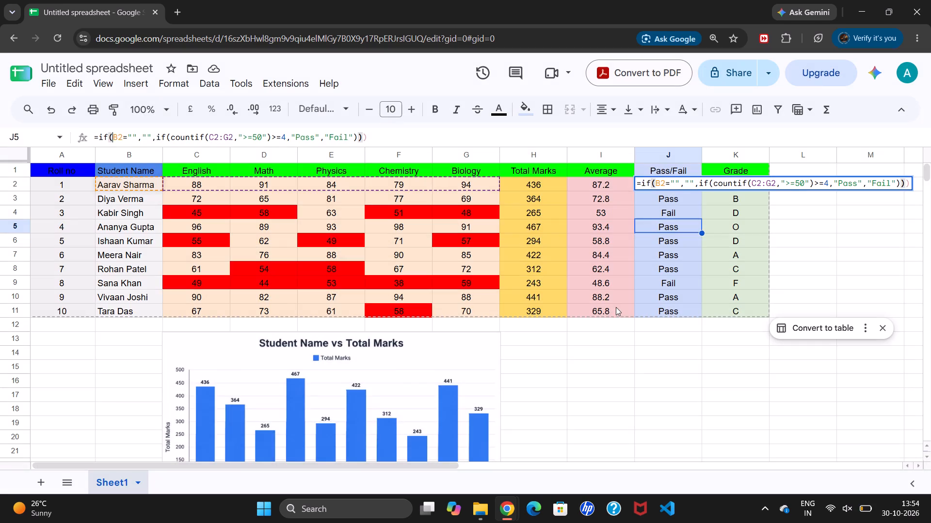
pyautogui.click(835, 278)
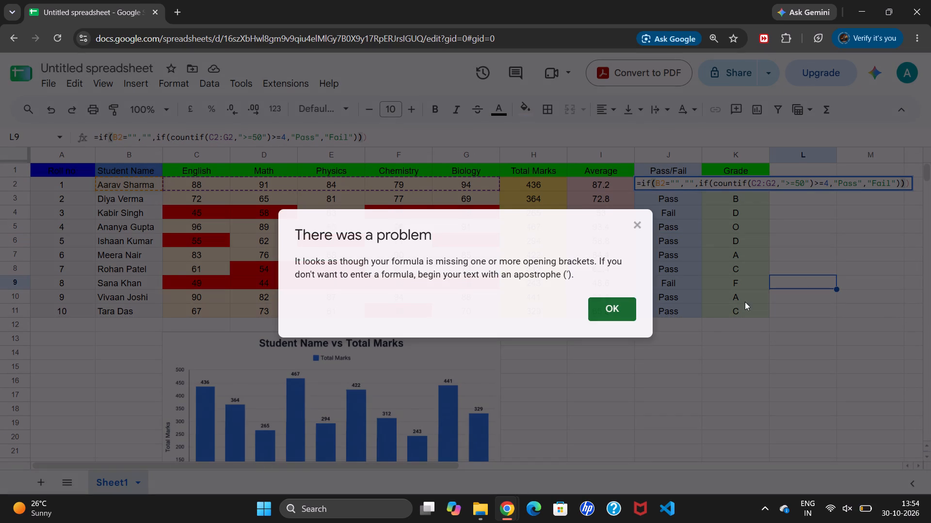
pyautogui.click(630, 312)
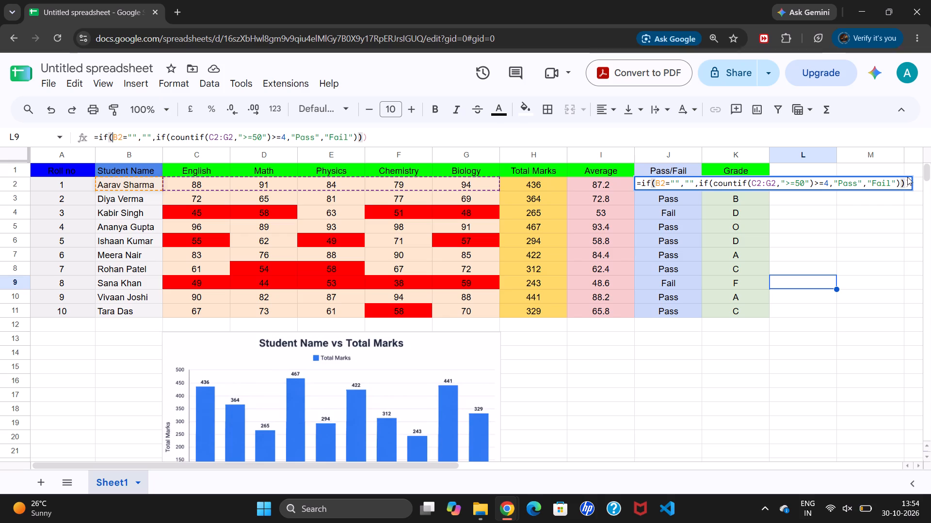
# Delete the surplus closing bracket at the end of the J2 formula and enter the formula.
pyautogui.press('Right')
pyautogui.click(411, 143)
pyautogui.press('BackSpace')
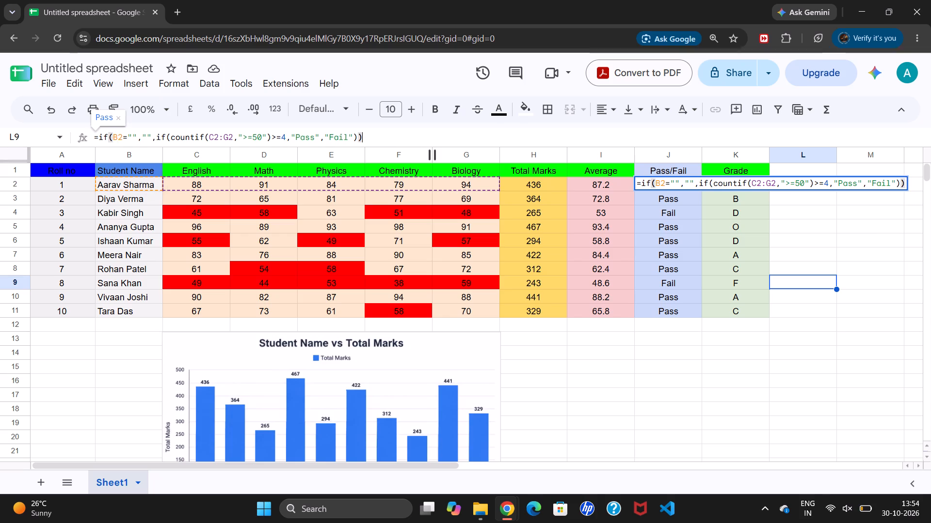
pyautogui.press('Return')
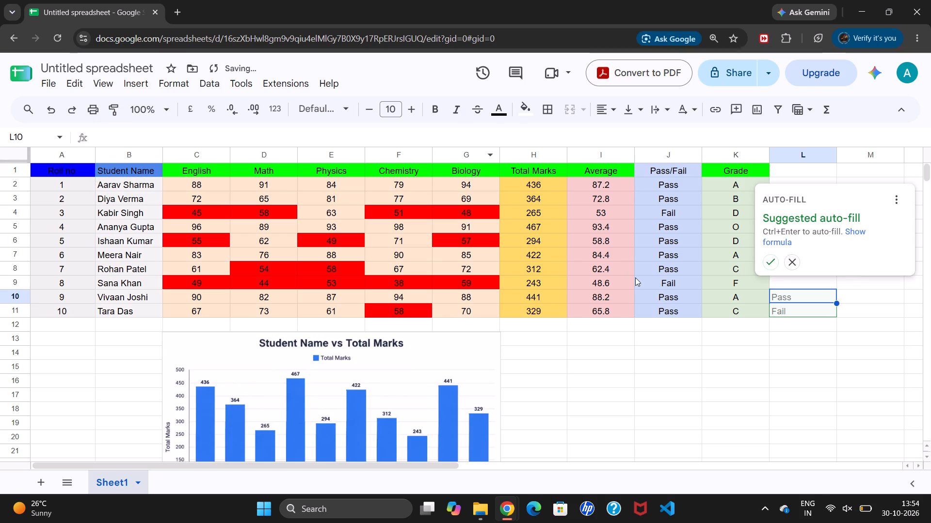
# Fill the Pass/Fail formula from J2 down the column to J11.
pyautogui.click(775, 263)
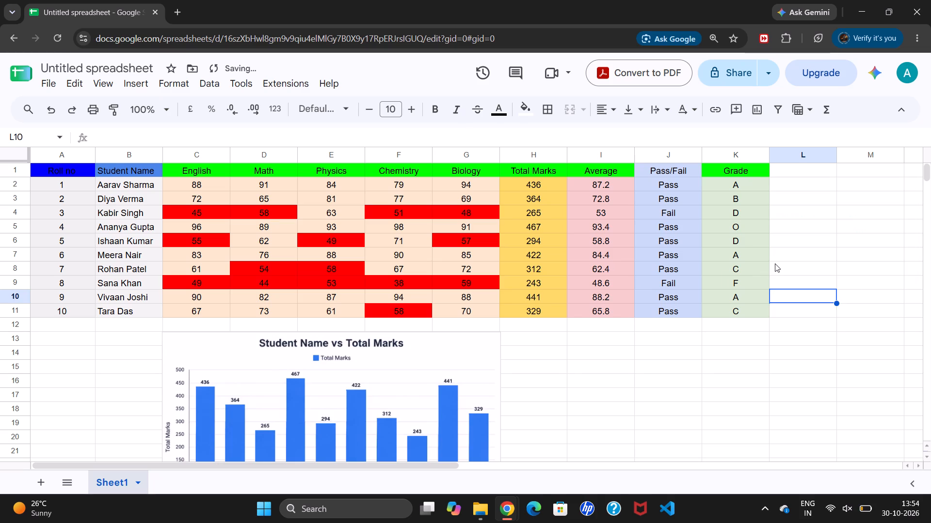
pyautogui.click(672, 178)
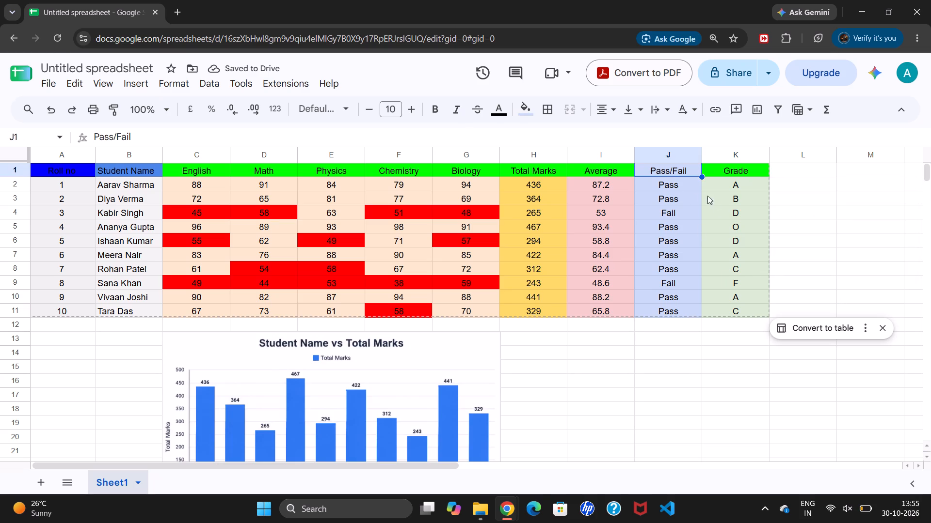
pyautogui.click(670, 180)
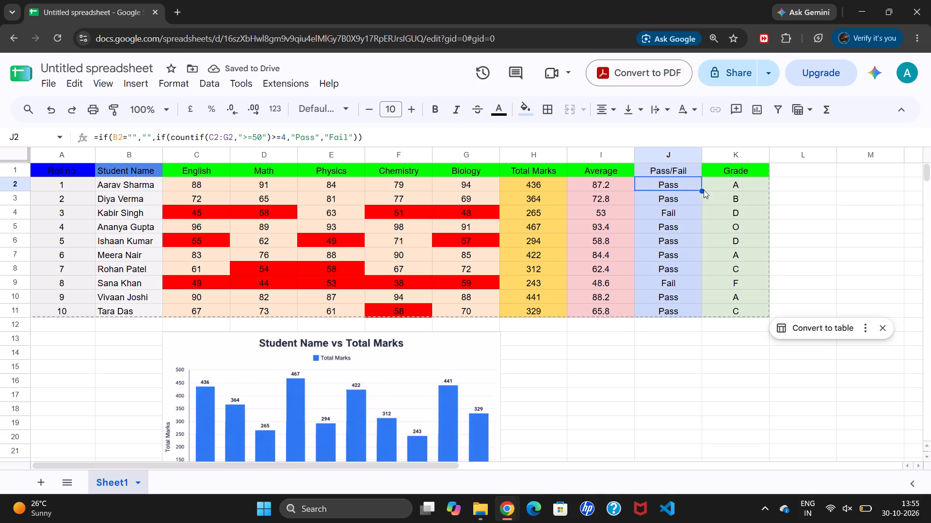
pyautogui.click(694, 200)
pyautogui.click(682, 185)
pyautogui.moveTo(702, 191); pyautogui.dragTo(699, 310)
pyautogui.moveTo(703, 359); pyautogui.dragTo(779, 194)
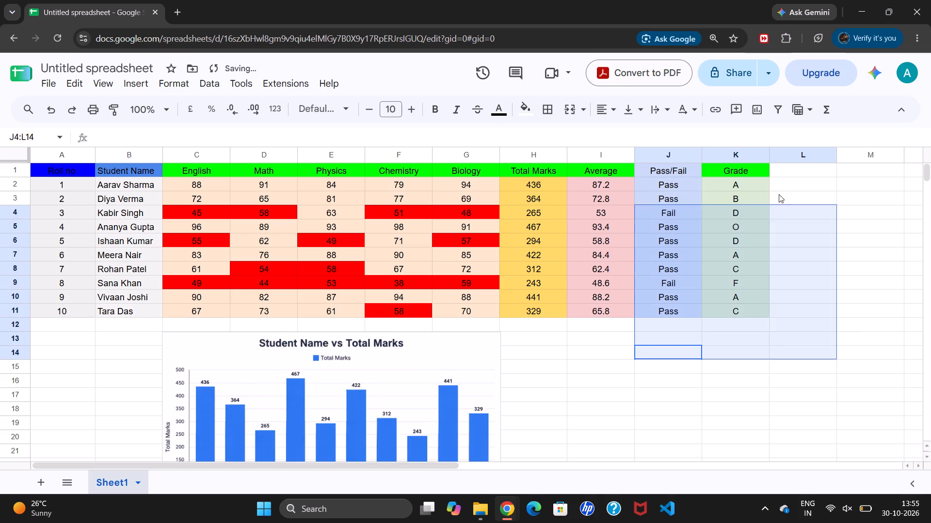
pyautogui.moveTo(779, 194); pyautogui.dragTo(756, 188)
# Start a grade formula in K2 that gives O for an average of 90 or more: =if(I2>=90,"O".
pyautogui.click(752, 187)
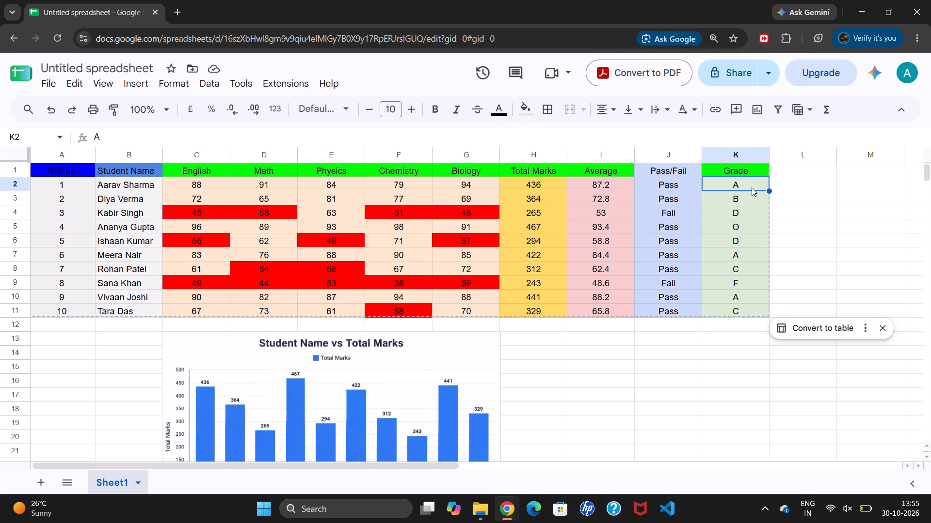
pyautogui.press('=')
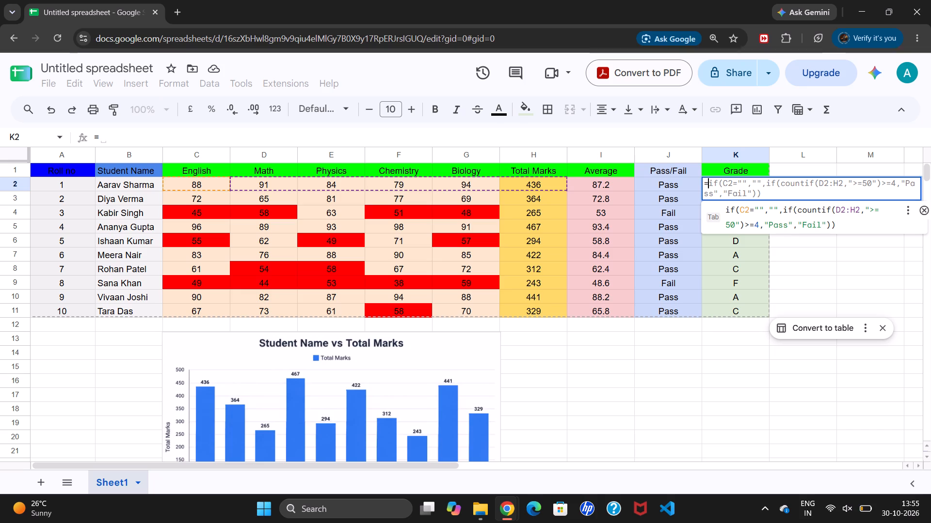
pyautogui.write('if(')
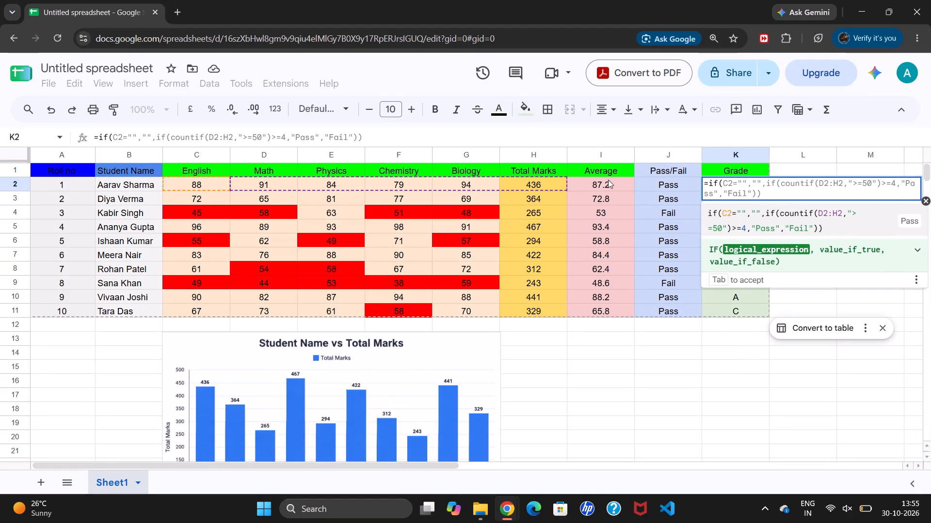
pyautogui.click(608, 180)
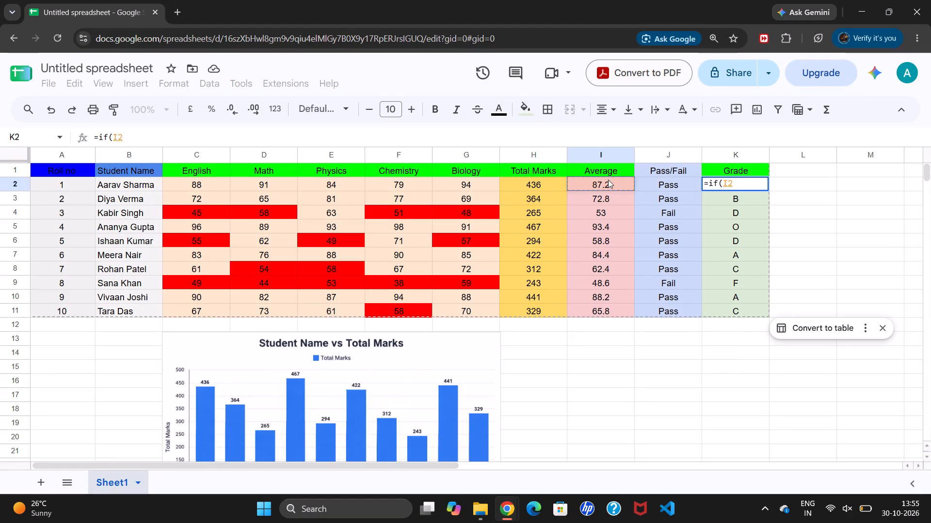
pyautogui.write('>=3')
pyautogui.press('BackSpace')
pyautogui.write('90')
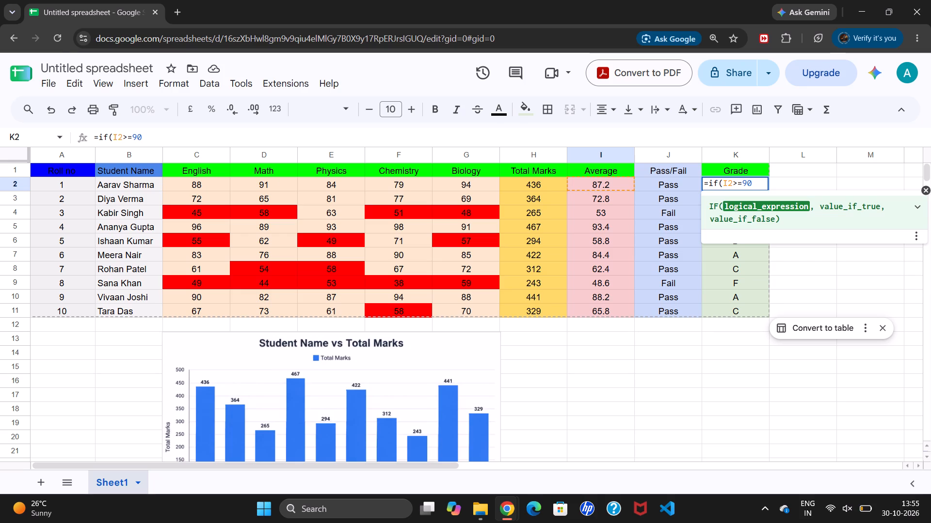
pyautogui.write(',"')
pyautogui.write('O"')
# Add a nested IF condition with the A grade to the K2 formula: if(I1>=80,"A".
pyautogui.write(',if')
pyautogui.hotkey('shift', '(')
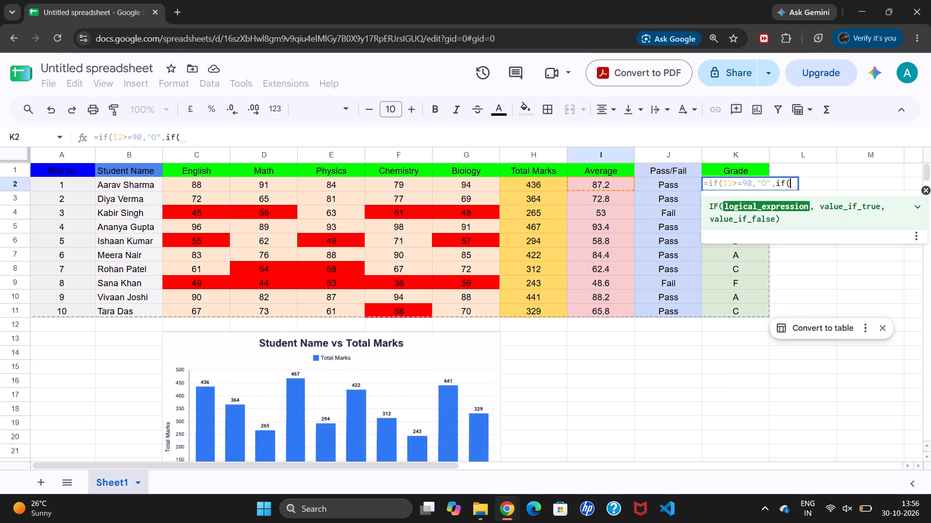
pyautogui.click(581, 177)
pyautogui.write('>=')
pyautogui.write('80')
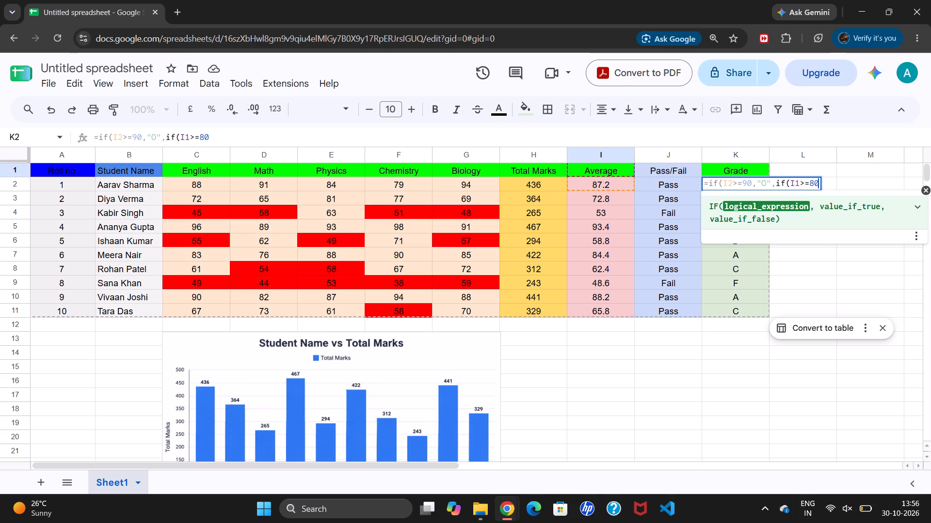
pyautogui.write(',"')
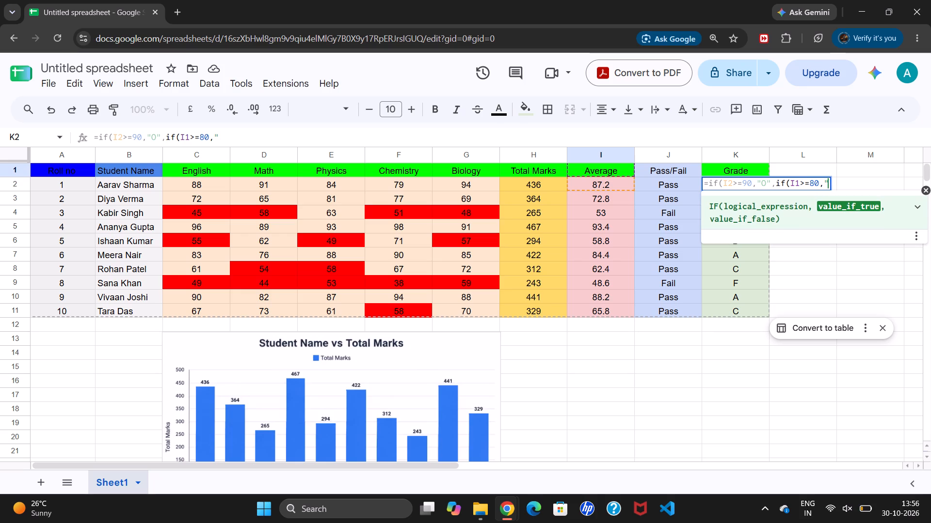
pyautogui.hotkey('shift', 'a')
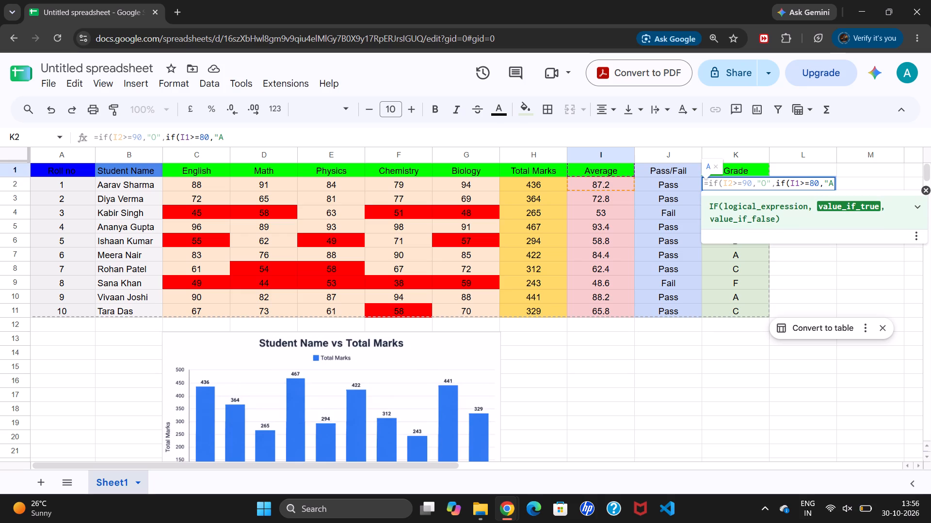
pyautogui.hotkey('shift', '"')
# Add a nested IF condition for the B grade to the K2 formula: if(I2>=70,"B".
pyautogui.press(',')
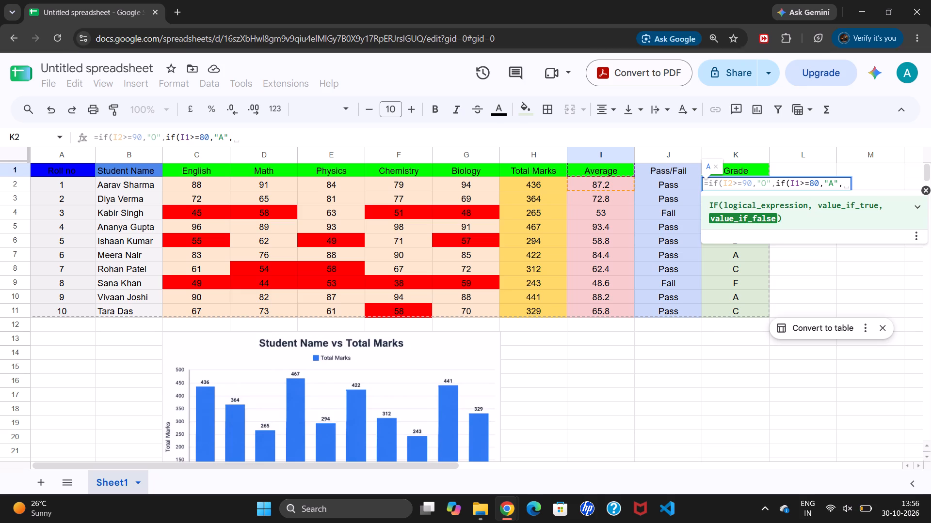
pyautogui.write('if')
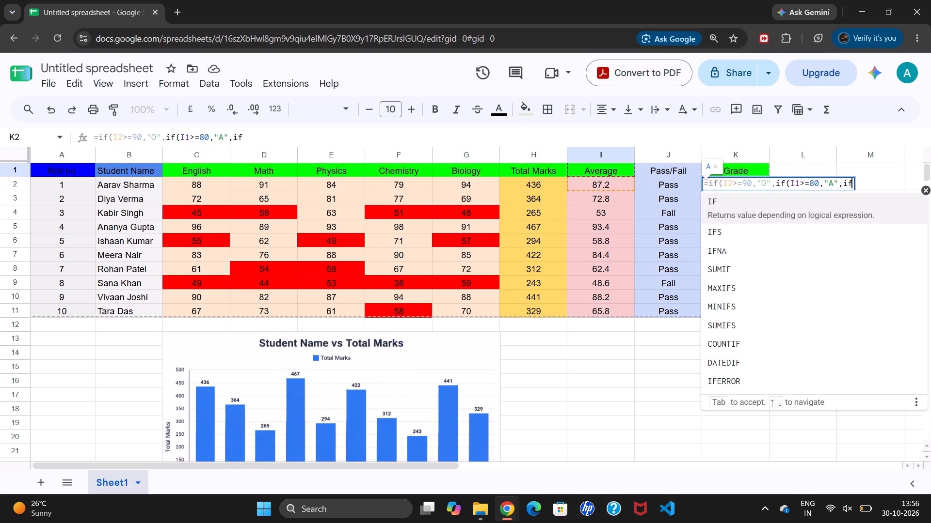
pyautogui.hotkey('shift', '(')
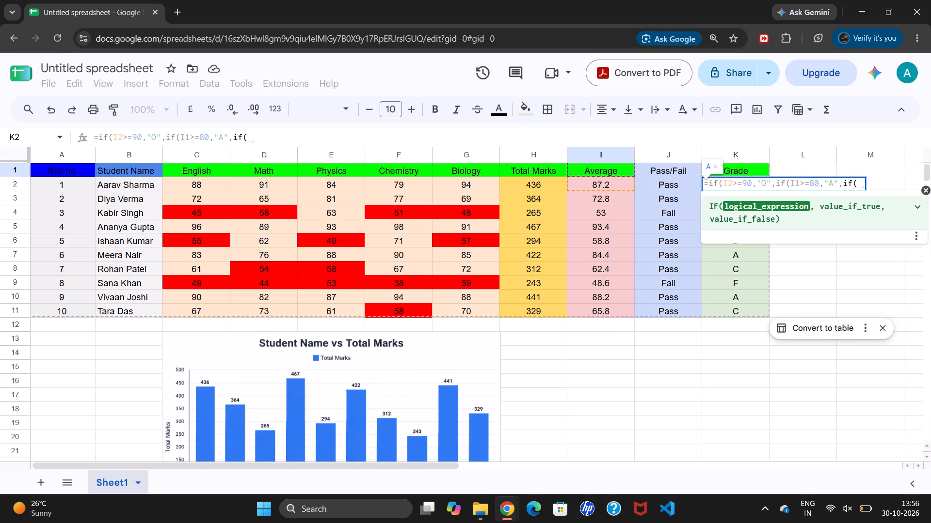
pyautogui.click(604, 178)
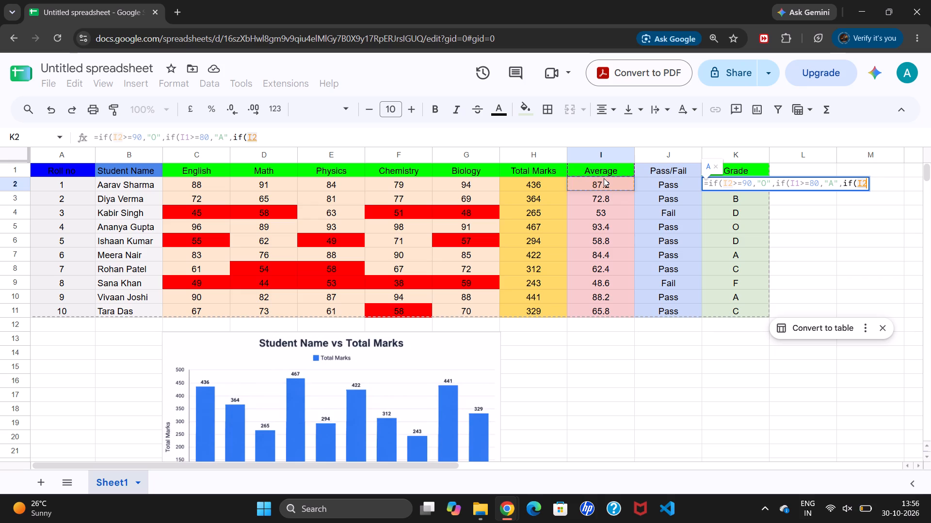
pyautogui.write('>=')
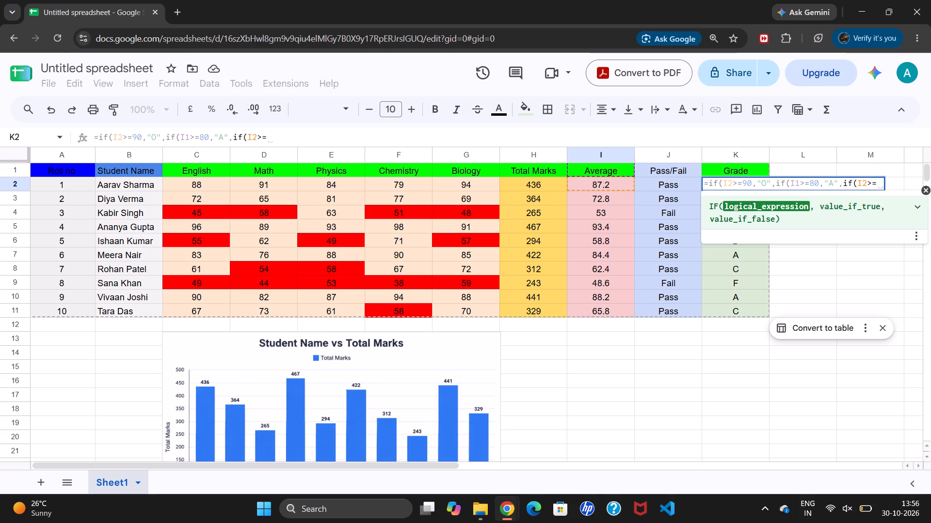
pyautogui.write('70')
pyautogui.write(',"')
pyautogui.write('B"')
# Add a nested IF condition for the C grade to the K2 formula: if(I2>=60,"C".
pyautogui.press(',')
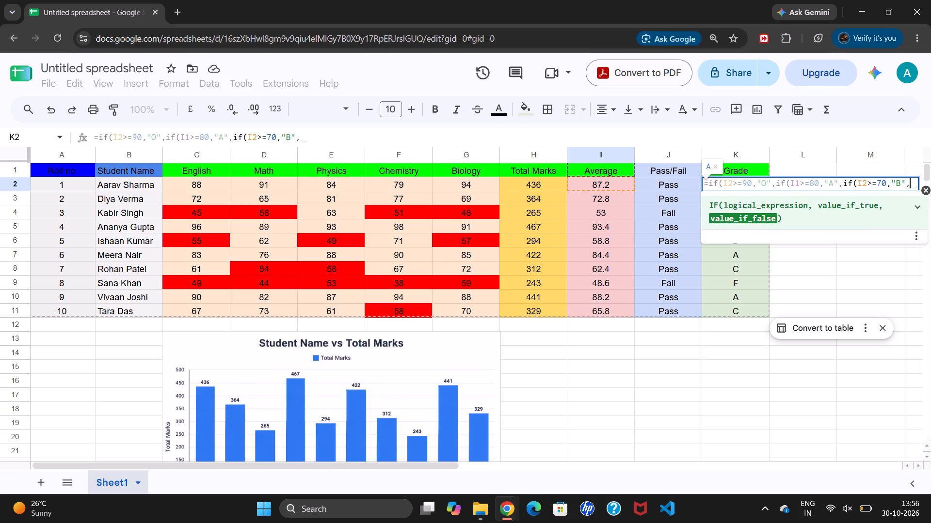
pyautogui.press('i')
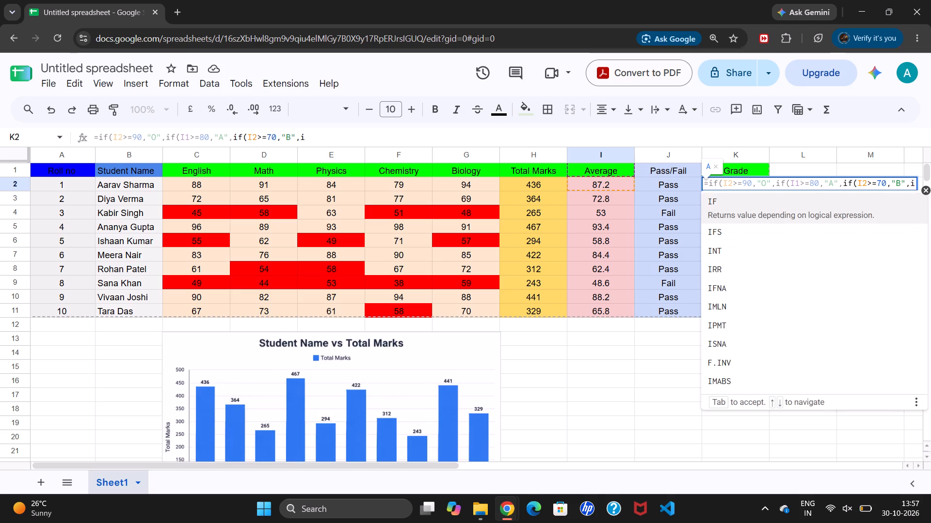
pyautogui.write('f(')
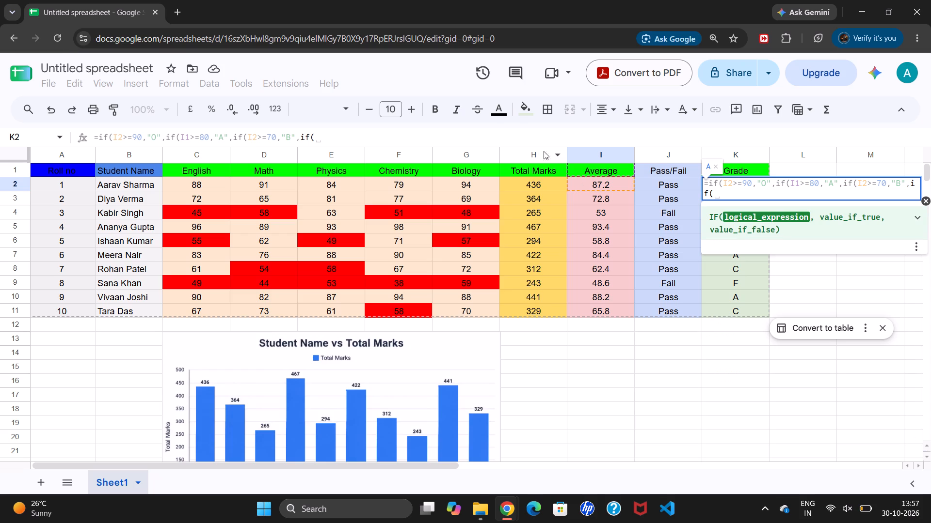
pyautogui.click(591, 177)
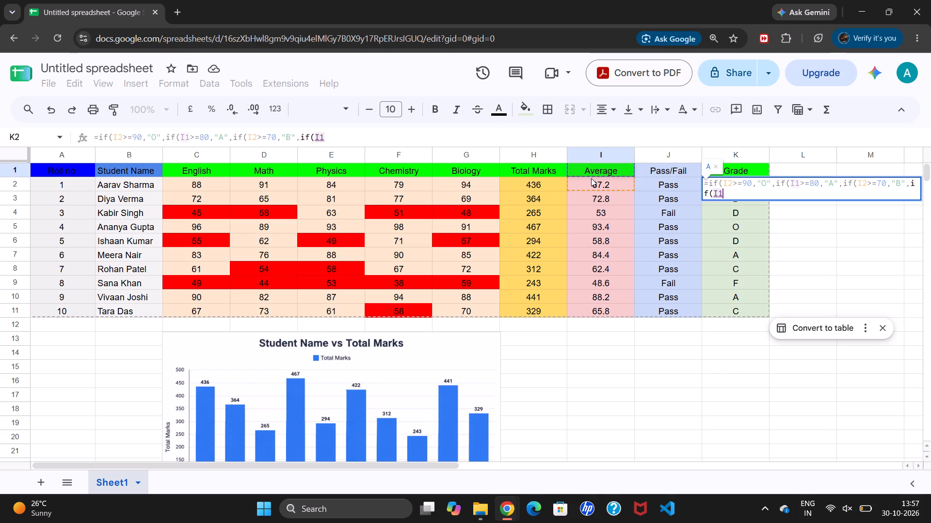
pyautogui.click(591, 178)
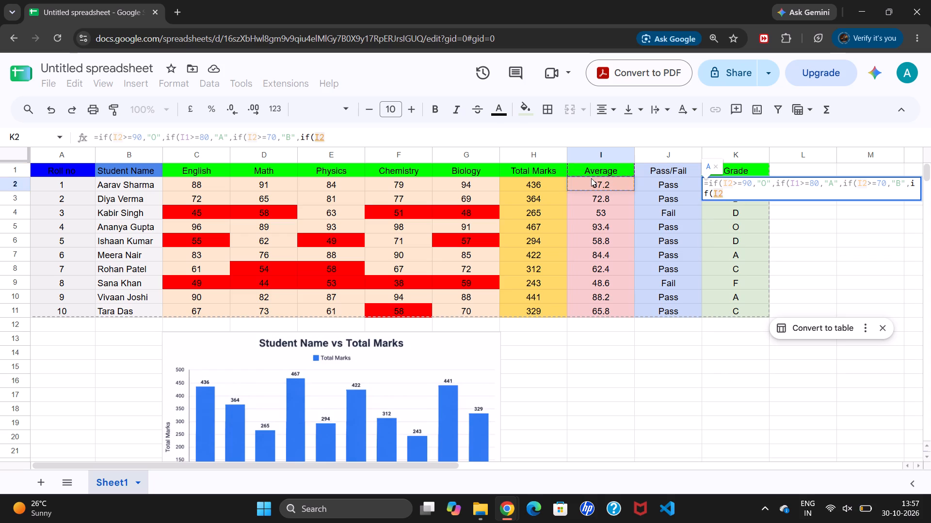
pyautogui.write('>=')
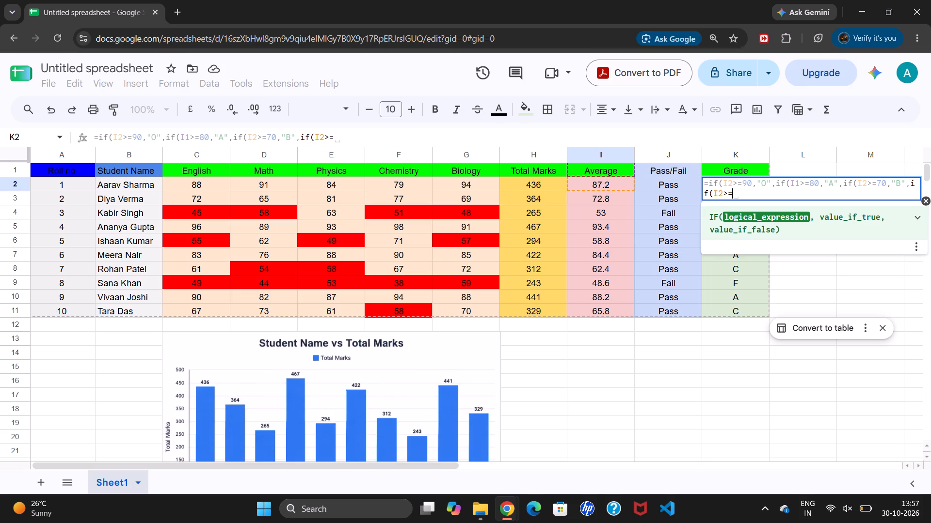
pyautogui.write('60')
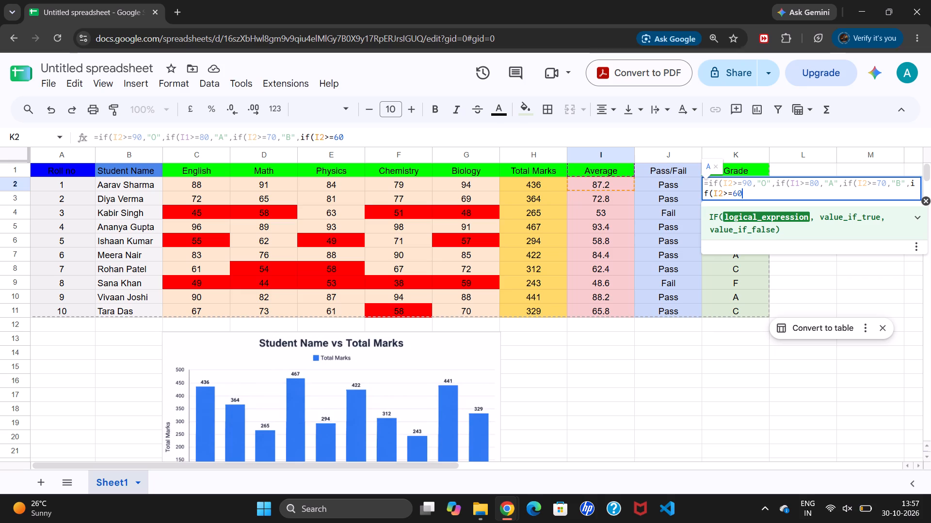
pyautogui.press(',')
pyautogui.hotkey('shift', '"')
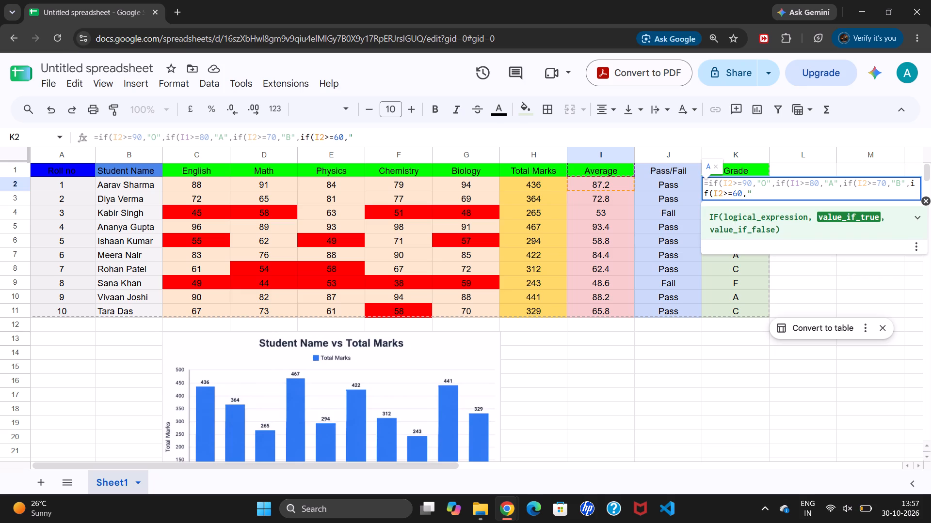
pyautogui.write('C"')
# Add a nested IF condition for the D grade to the K2 formula: if(I2>=50,"D".
pyautogui.press(',')
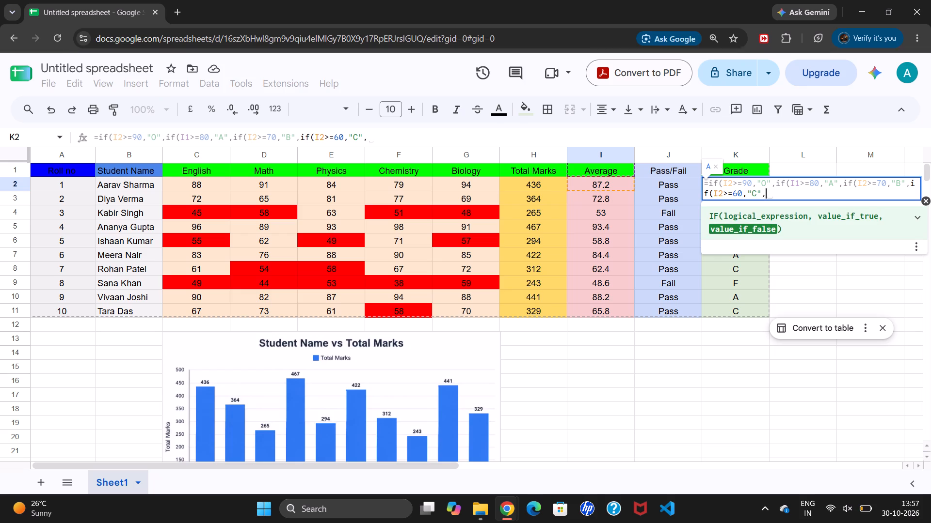
pyautogui.write('if(')
pyautogui.click(589, 181)
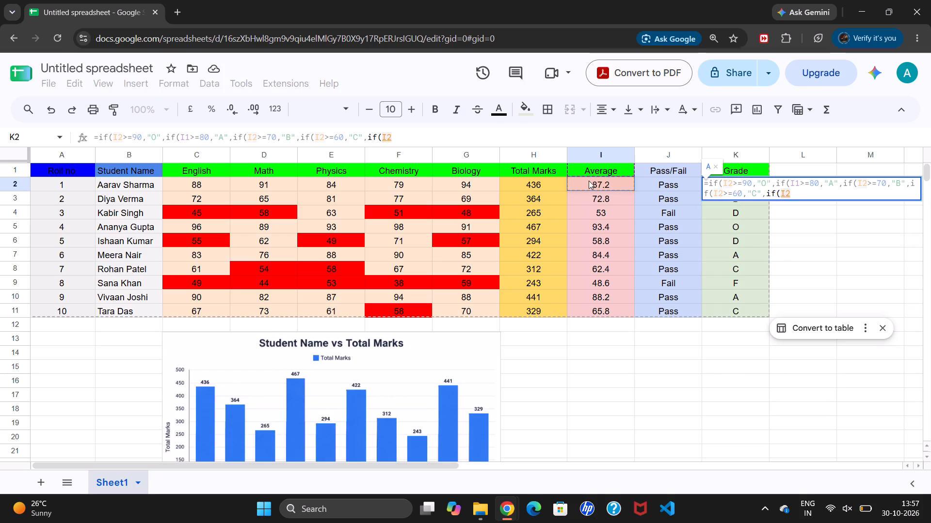
pyautogui.write('>=')
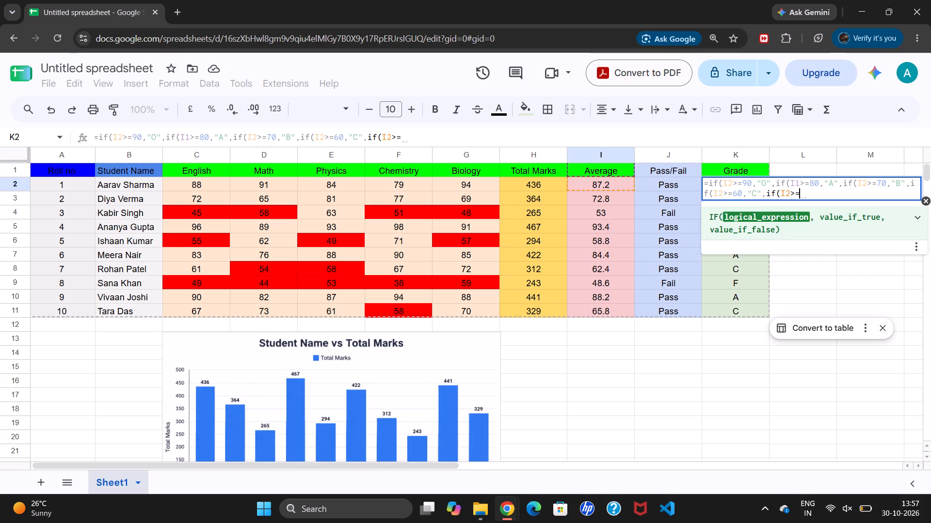
pyautogui.write('50')
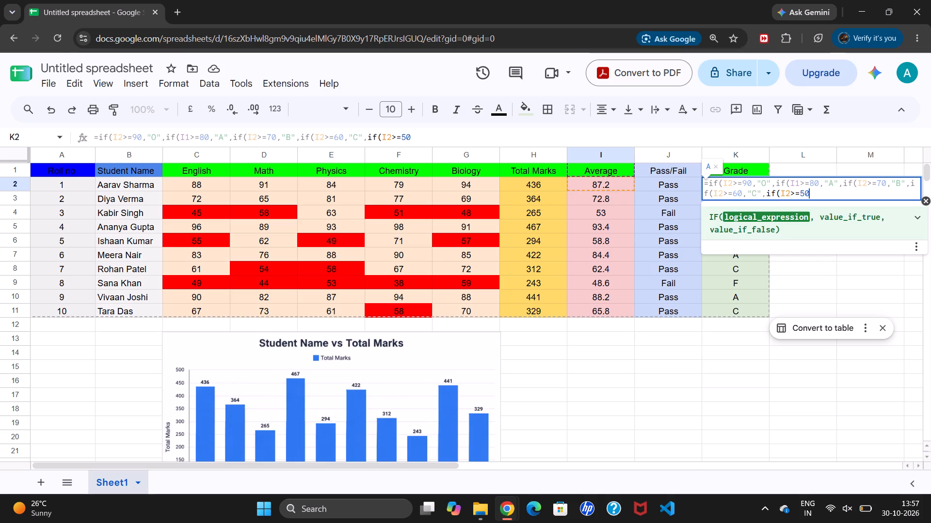
pyautogui.press('.')
pyautogui.press('BackSpace')
pyautogui.write(',"')
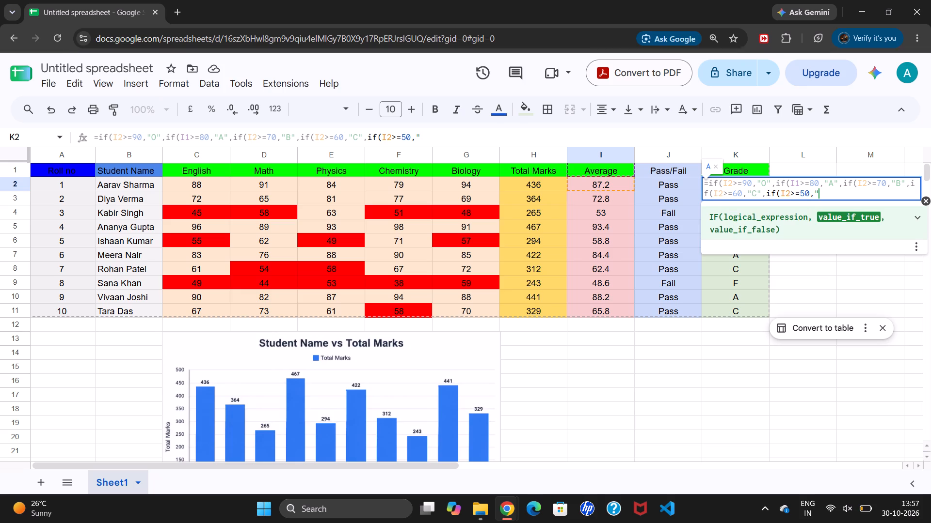
pyautogui.hotkey('shift', 'd')
# Finish the K2 formula with "F" as the fallback grade and five closing brackets, and enter it.
pyautogui.write('",')
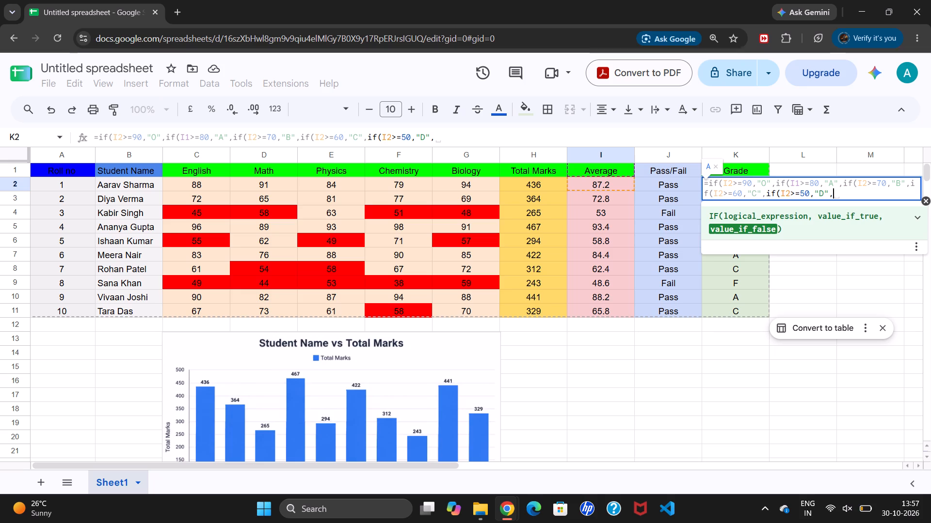
pyautogui.write('"F')
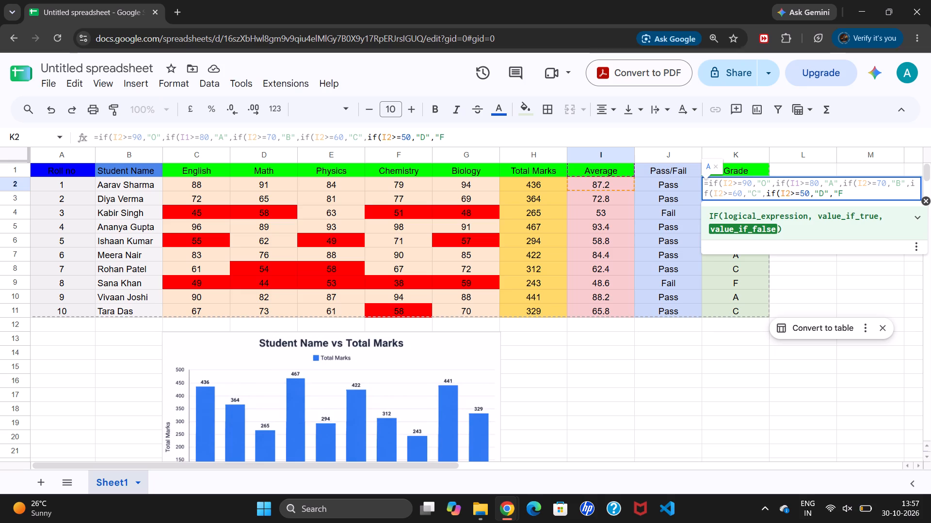
pyautogui.hotkey('shift', ':')
pyautogui.press('BackSpace')
pyautogui.hotkey('shift', '"')
pyautogui.write(')))))')
pyautogui.press('Return')
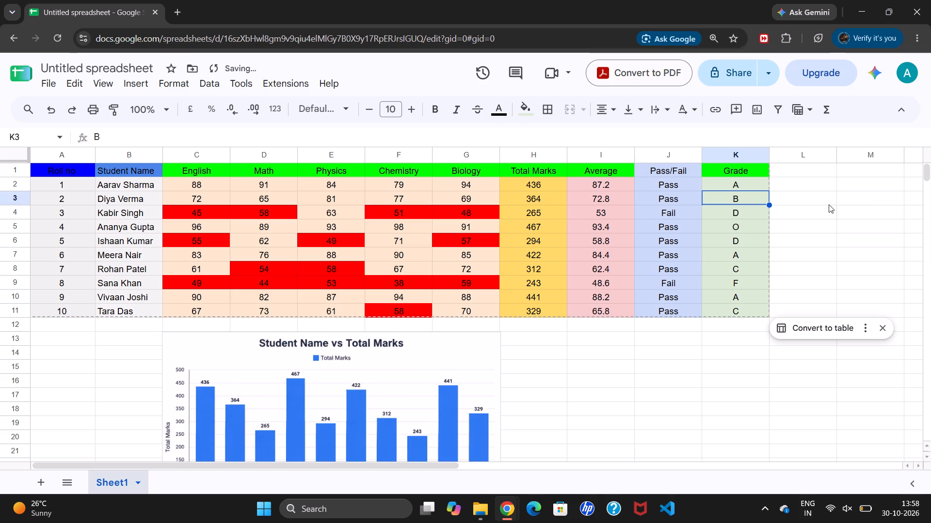
# Fill the grade formula from K2 down the Grade column to K11.
pyautogui.click(748, 177)
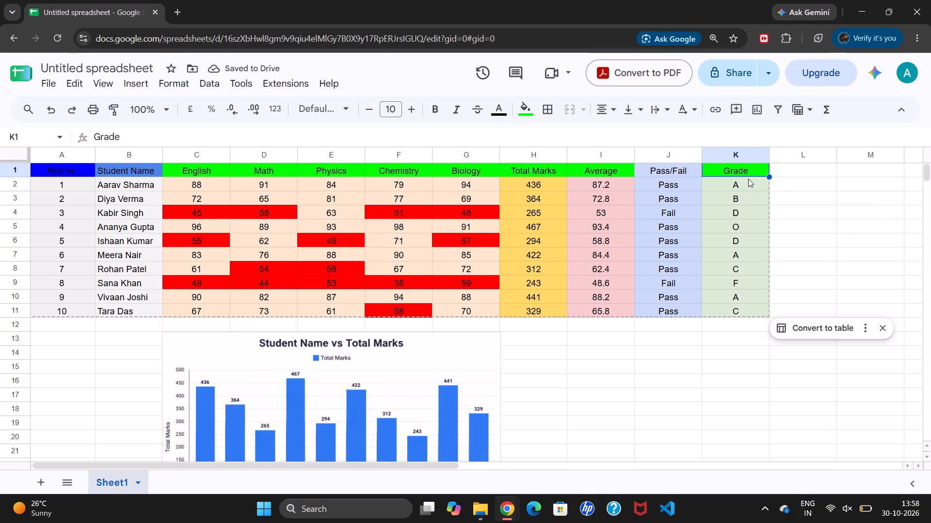
pyautogui.click(748, 179)
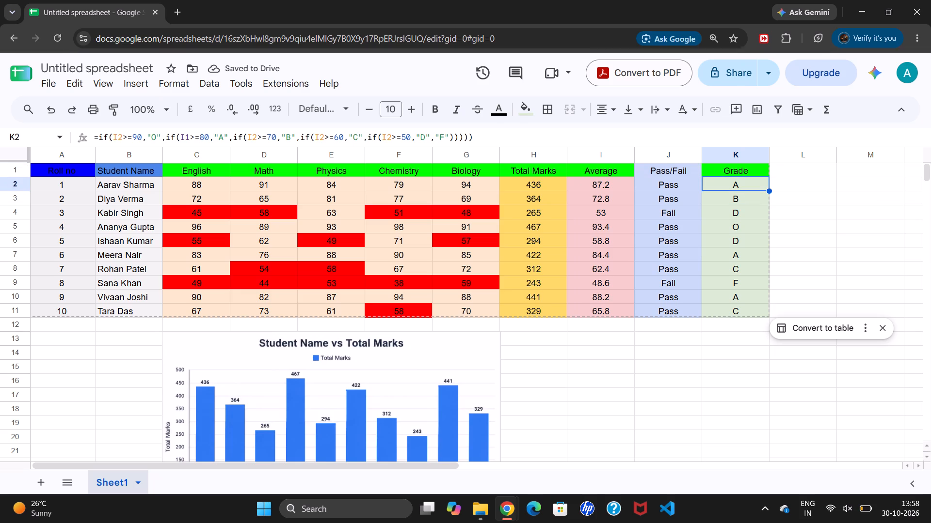
pyautogui.moveTo(770, 190); pyautogui.dragTo(768, 309)
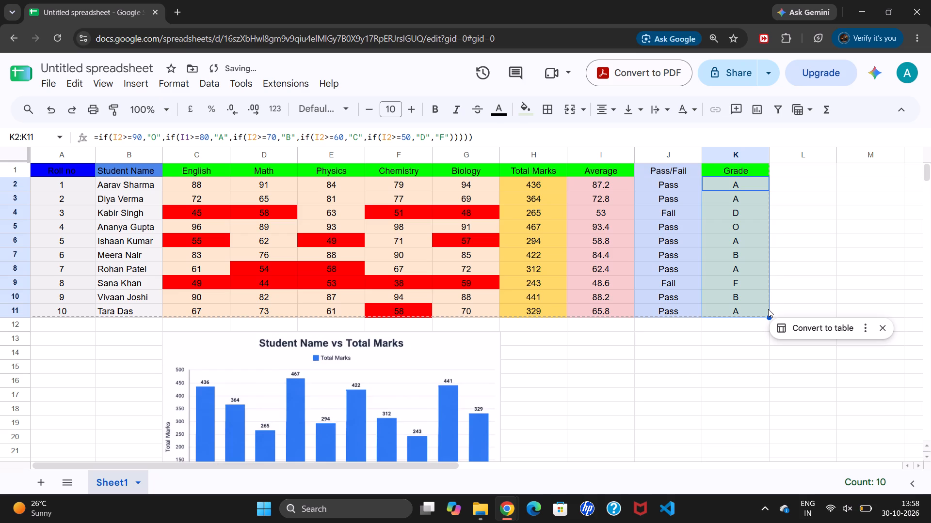
pyautogui.click(670, 360)
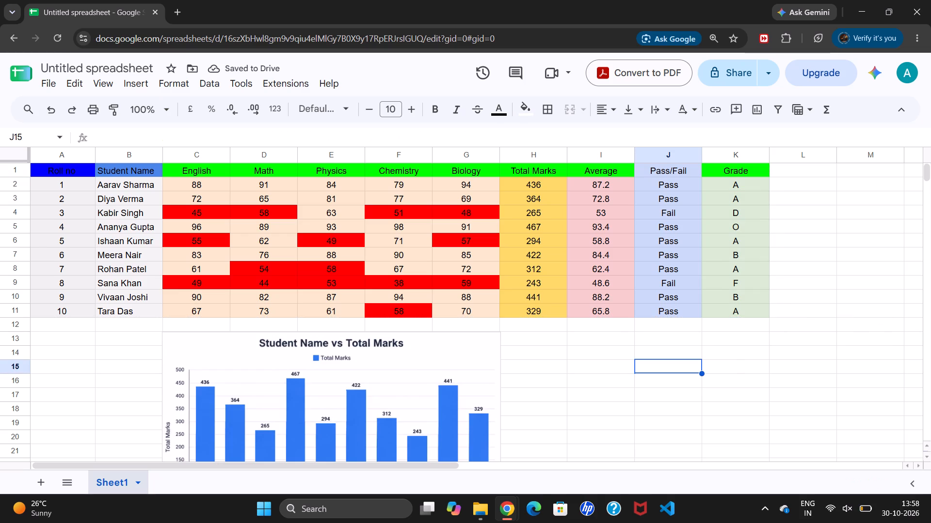
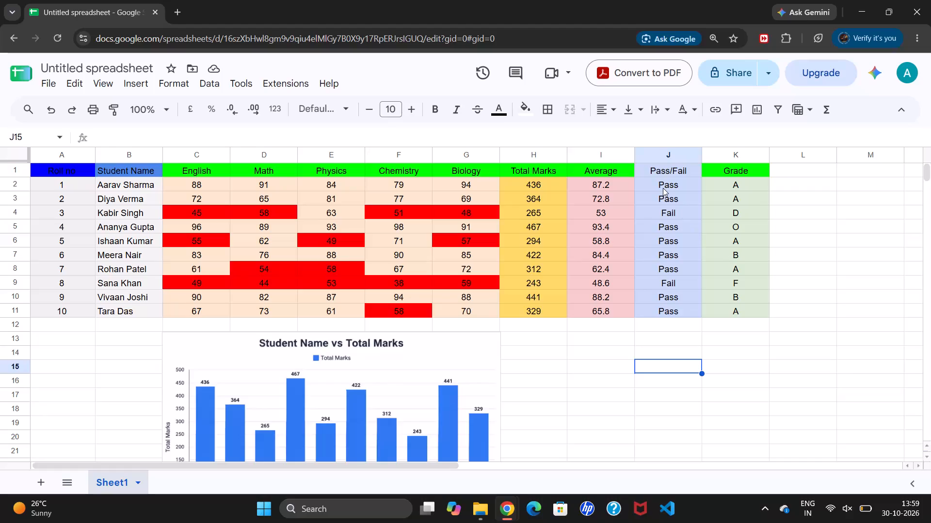
# Take a screenshot with Pass/Fail cell J2 selected so its formula is shown.
pyautogui.click(663, 188)
pyautogui.press('ctrl+Print')
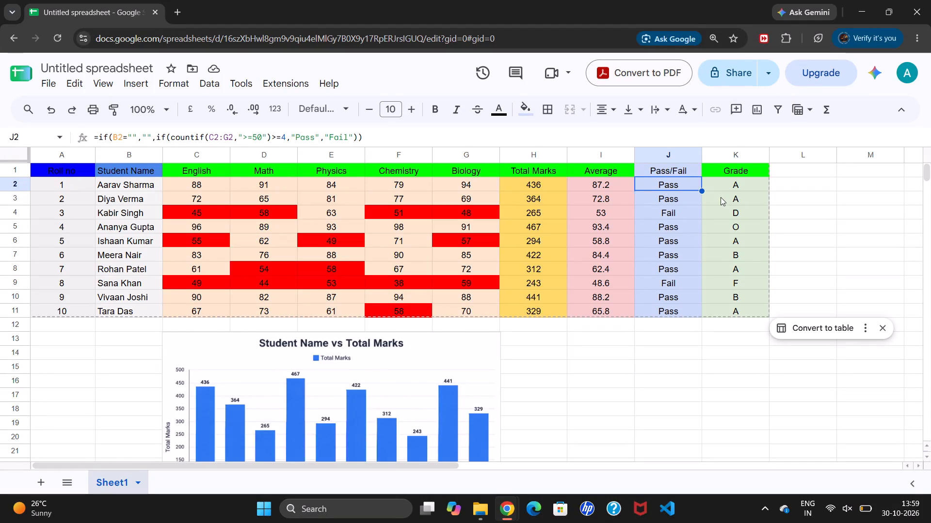
# Snip the spreadsheet area from its title down to the visible chart, with Grade cell K2 selected so its formula is shown.
pyautogui.click(734, 183)
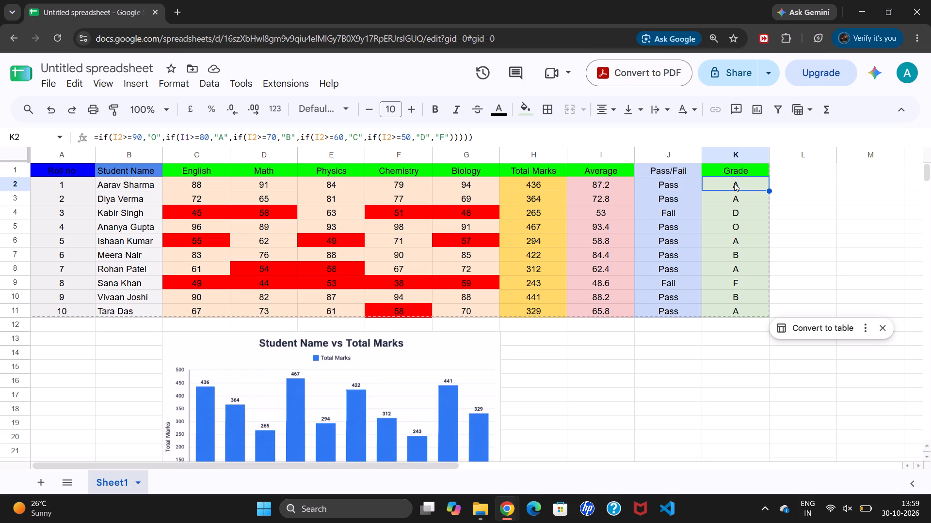
pyautogui.hotkey('ctrl', 'shift', 's')
pyautogui.press('Print')
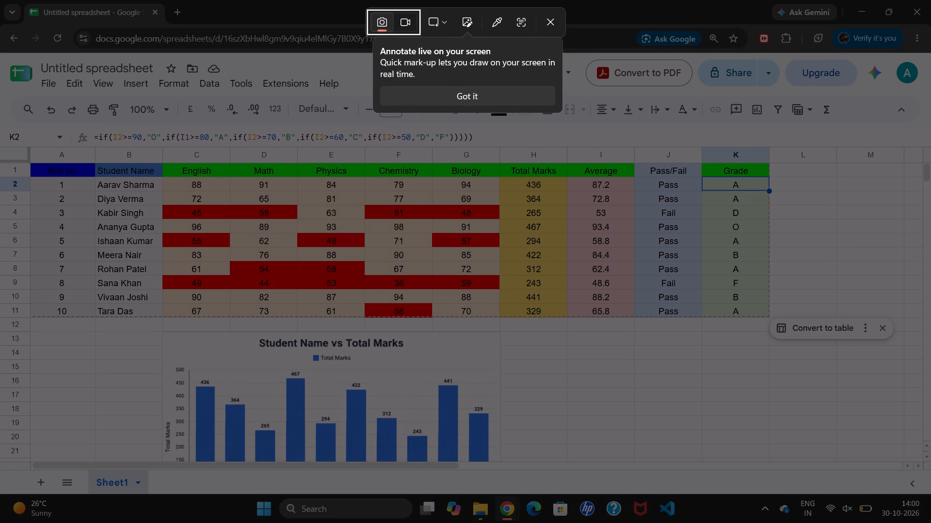
pyautogui.click(32, 151)
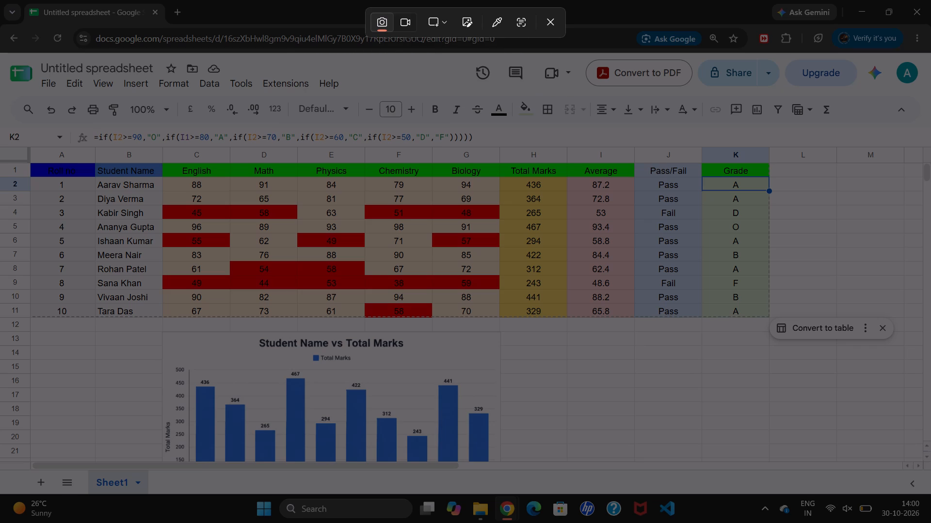
pyautogui.moveTo(0, 54); pyautogui.dragTo(598, 370)
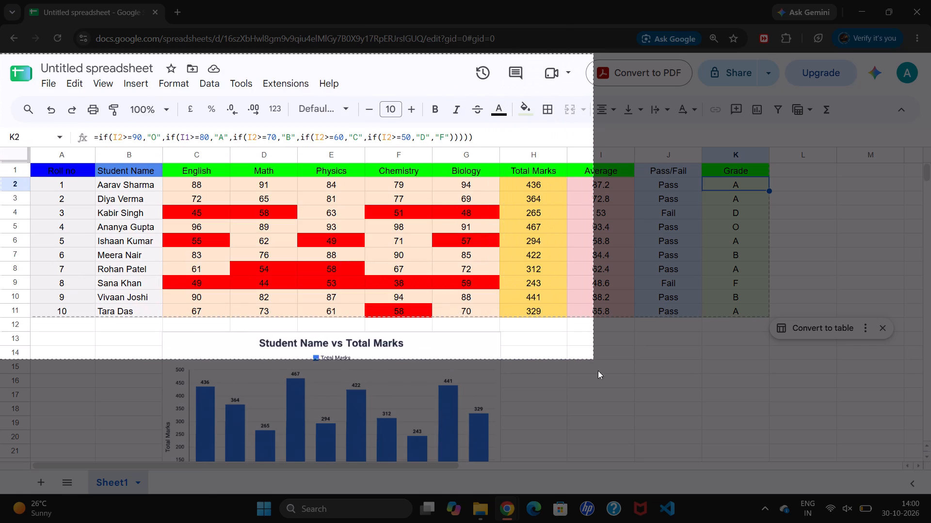
pyautogui.moveTo(598, 370); pyautogui.dragTo(765, 469)
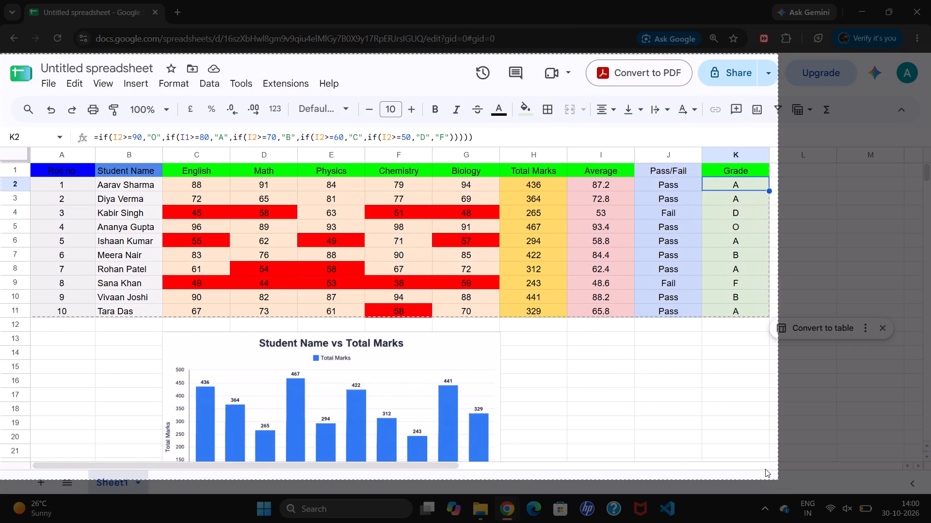
pyautogui.moveTo(765, 469); pyautogui.dragTo(889, 464)
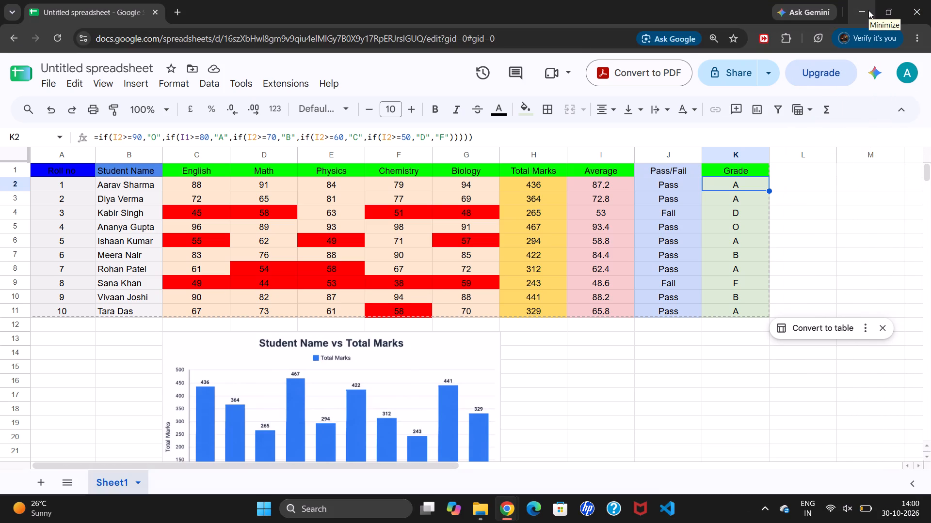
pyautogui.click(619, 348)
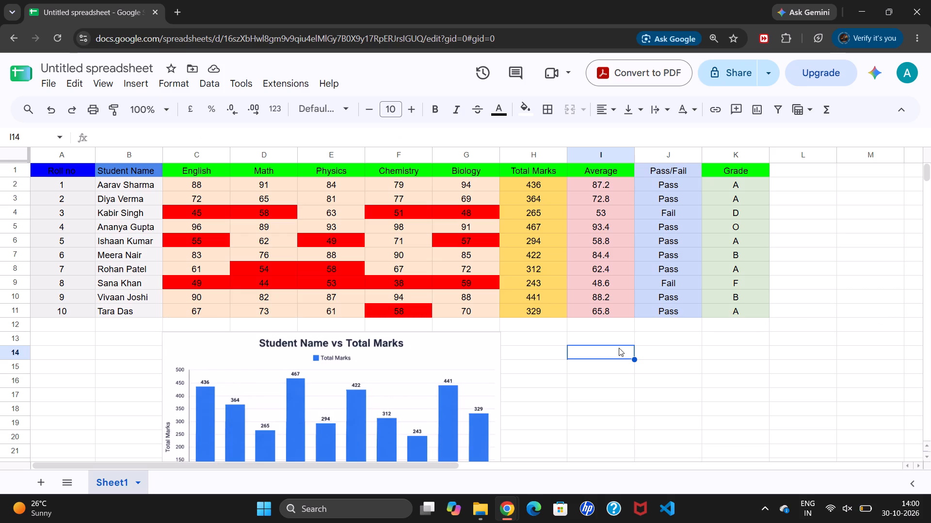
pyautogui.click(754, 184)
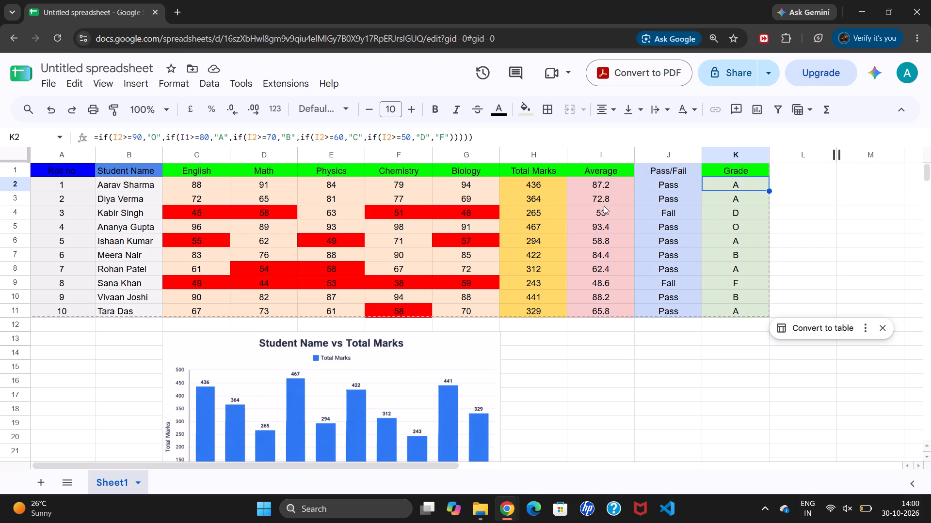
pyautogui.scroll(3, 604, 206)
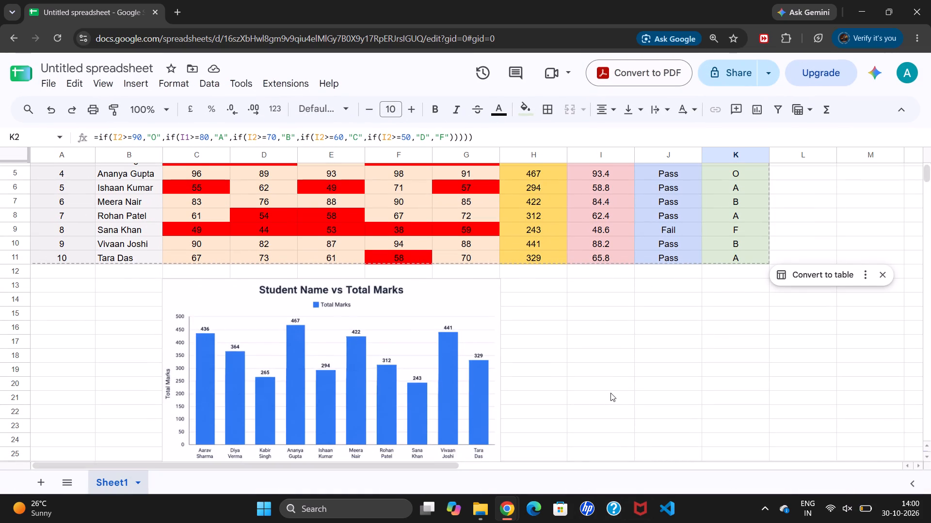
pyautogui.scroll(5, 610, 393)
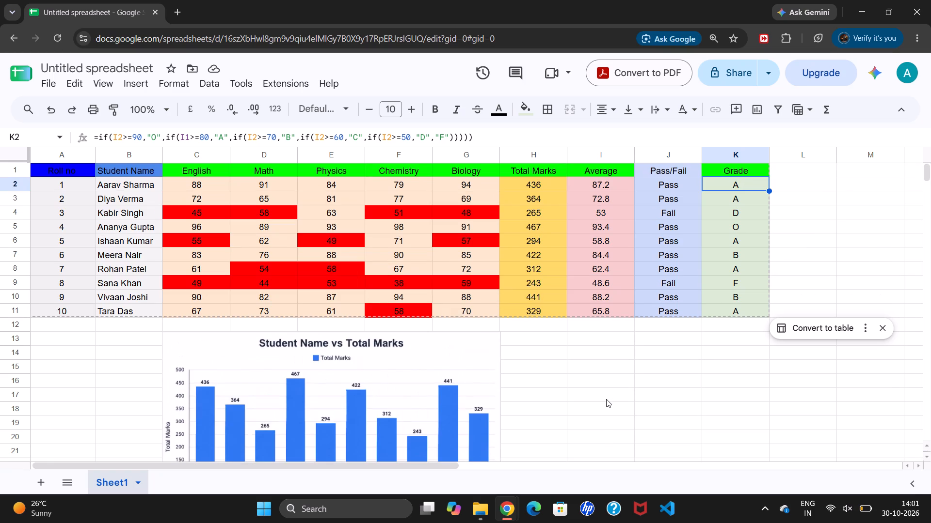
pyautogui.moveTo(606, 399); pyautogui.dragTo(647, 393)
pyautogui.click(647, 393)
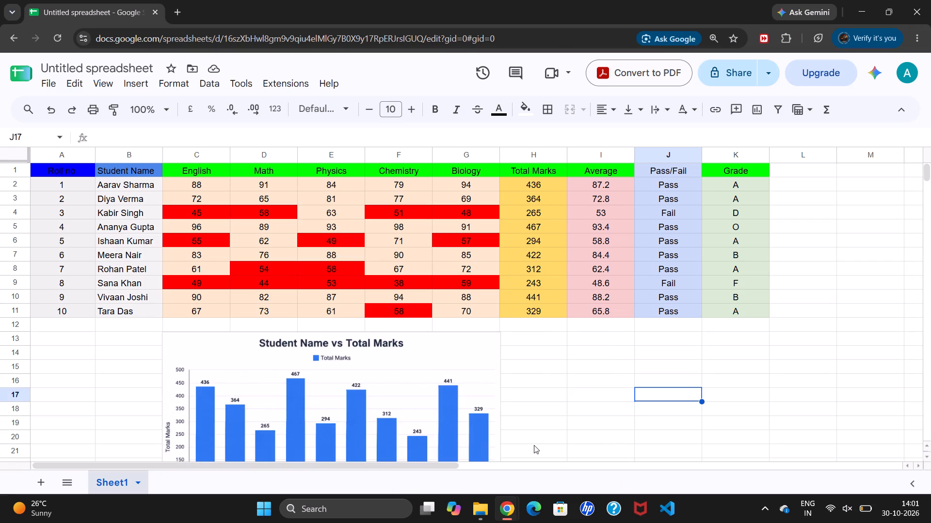
# Shrink the Student Name vs Total Marks chart so it spans from C13 to about the end of row 23 in column F.
pyautogui.click(423, 394)
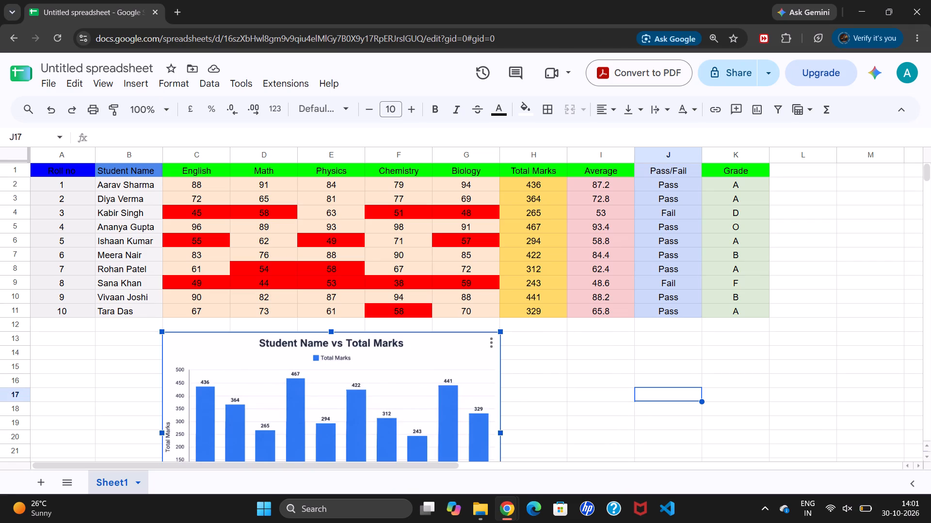
pyautogui.scroll(-1, 493, 416)
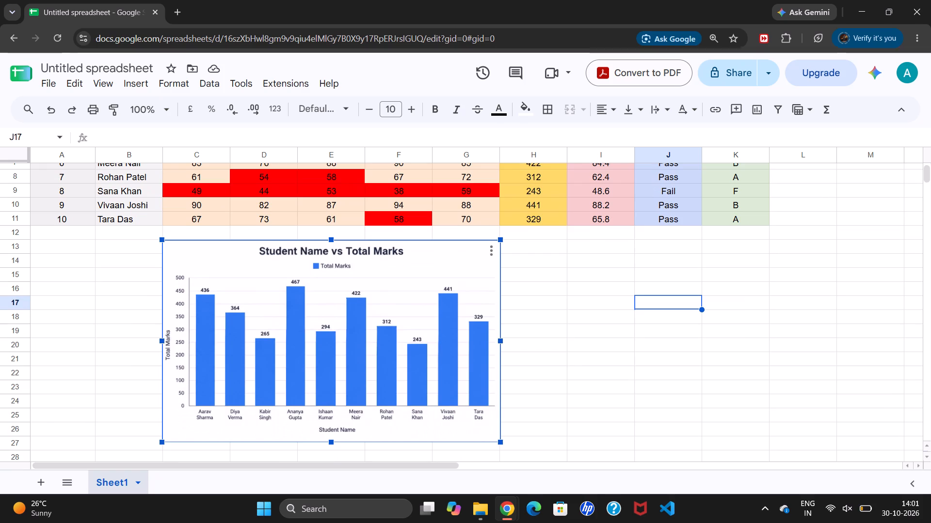
pyautogui.scroll(-1, 493, 416)
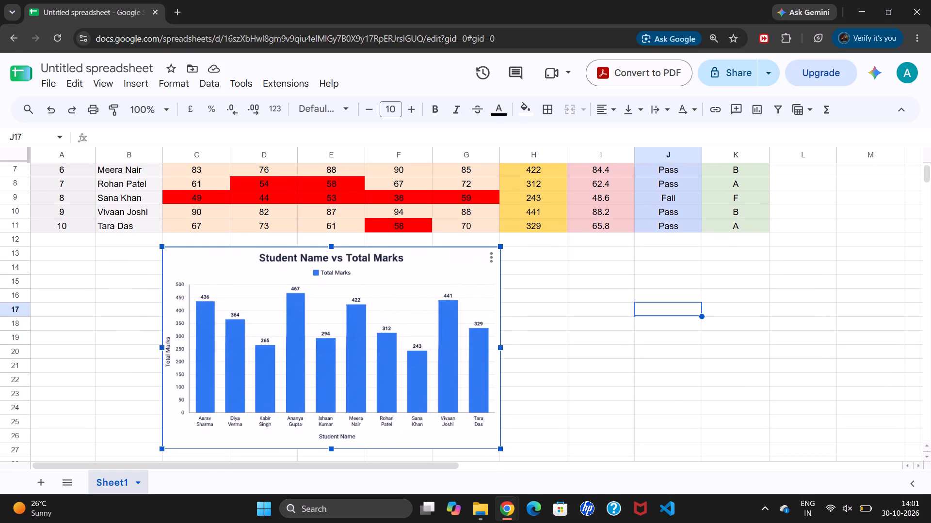
pyautogui.click(333, 450)
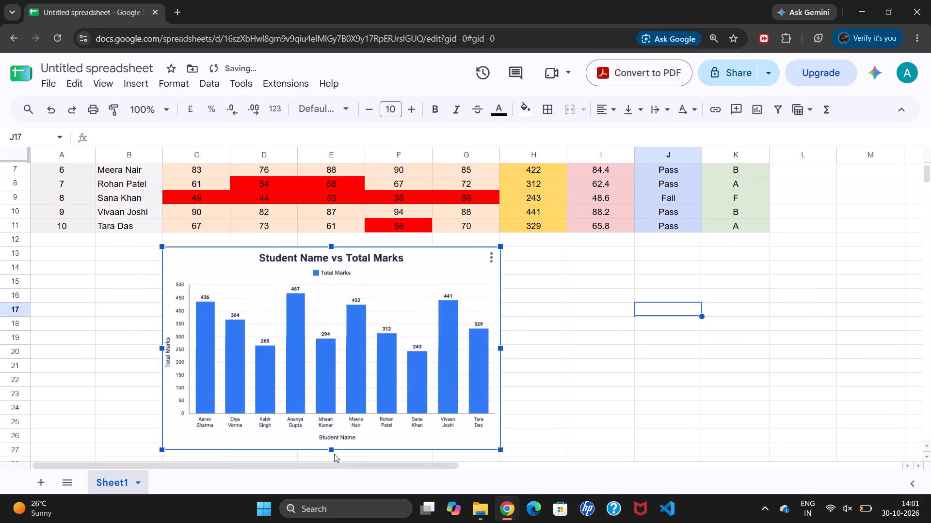
pyautogui.moveTo(330, 447); pyautogui.dragTo(329, 403)
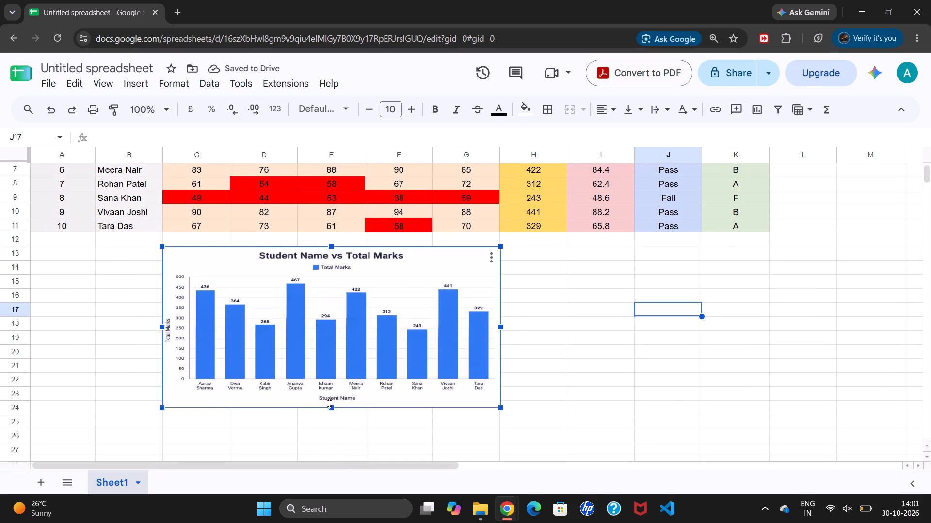
pyautogui.moveTo(329, 403); pyautogui.dragTo(333, 409)
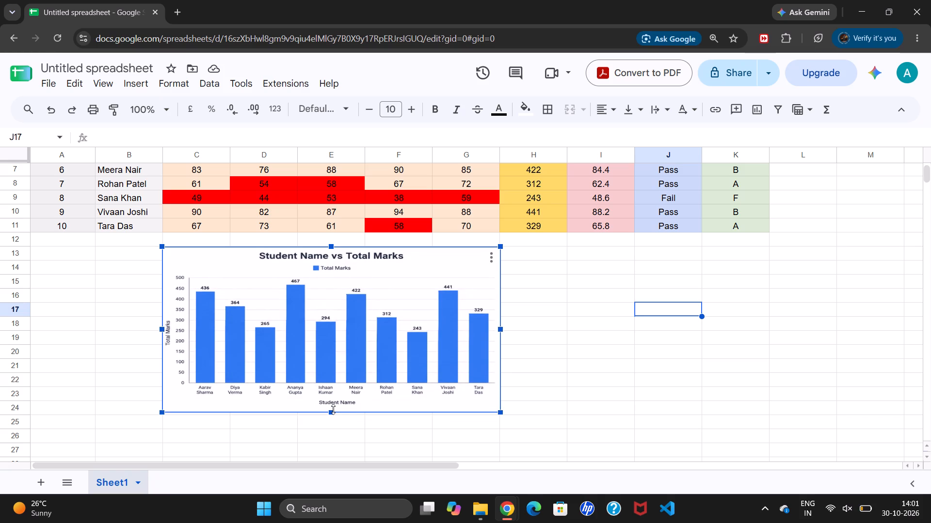
pyautogui.moveTo(333, 409); pyautogui.dragTo(337, 391)
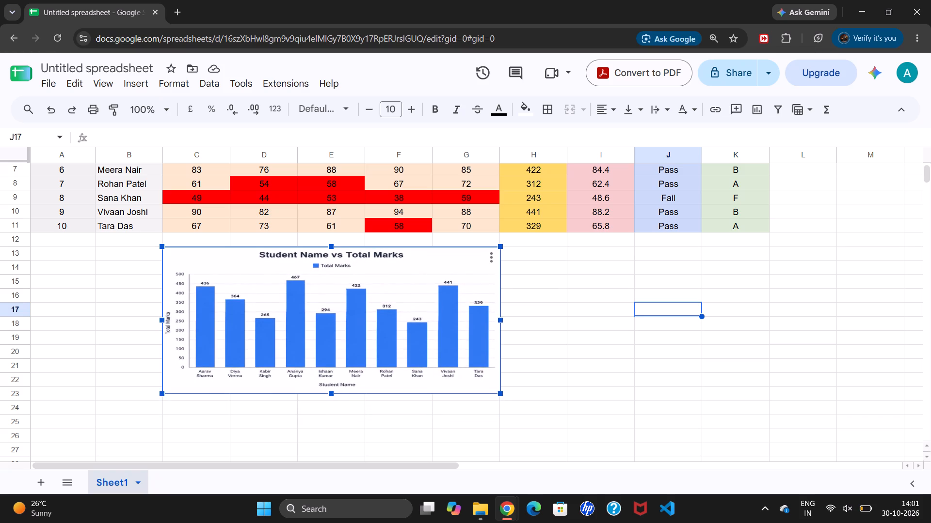
pyautogui.moveTo(337, 391); pyautogui.dragTo(338, 398)
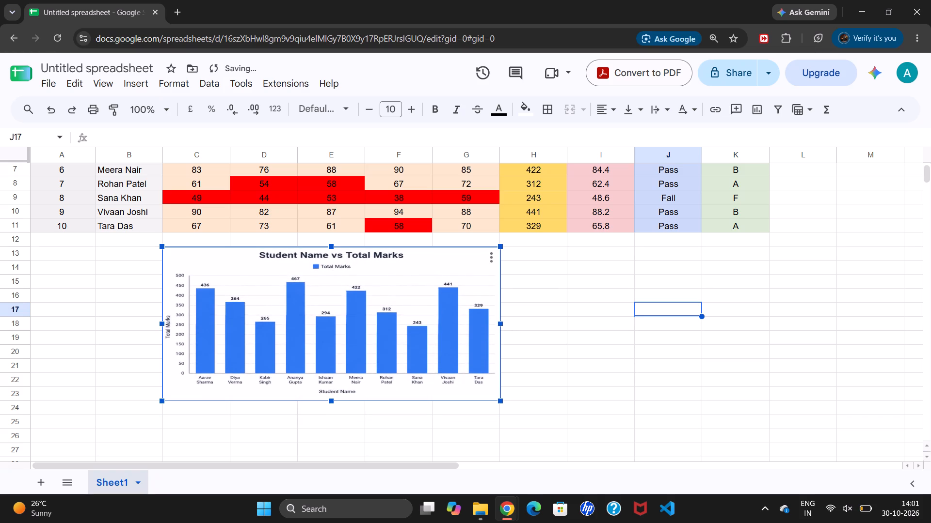
pyautogui.moveTo(499, 326); pyautogui.dragTo(439, 326)
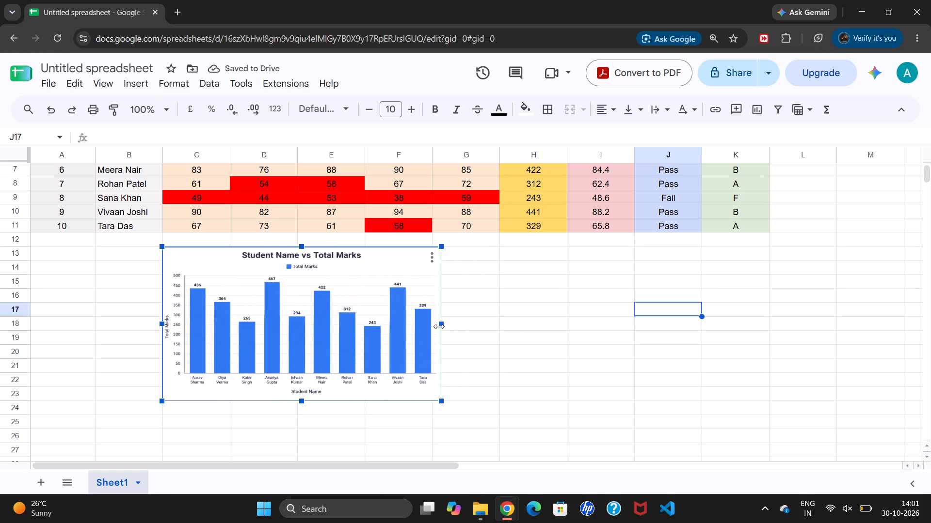
pyautogui.moveTo(439, 326); pyautogui.dragTo(417, 323)
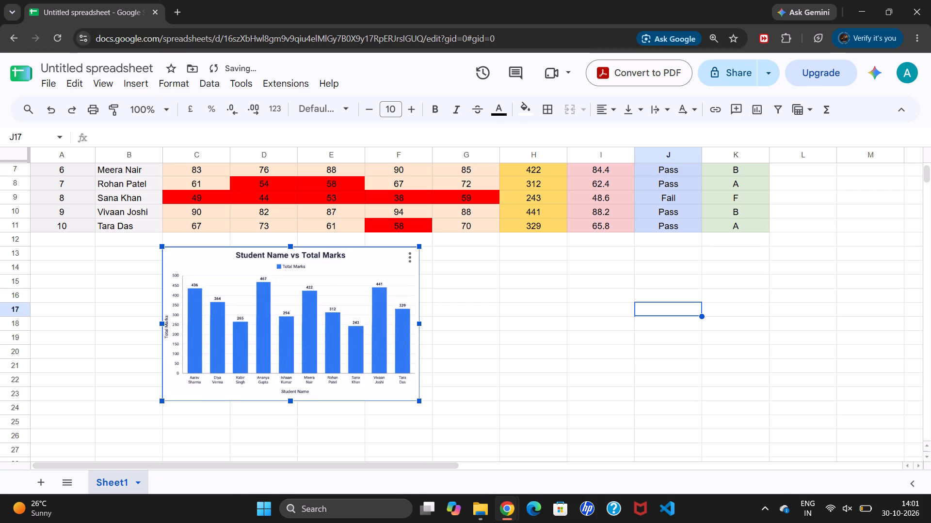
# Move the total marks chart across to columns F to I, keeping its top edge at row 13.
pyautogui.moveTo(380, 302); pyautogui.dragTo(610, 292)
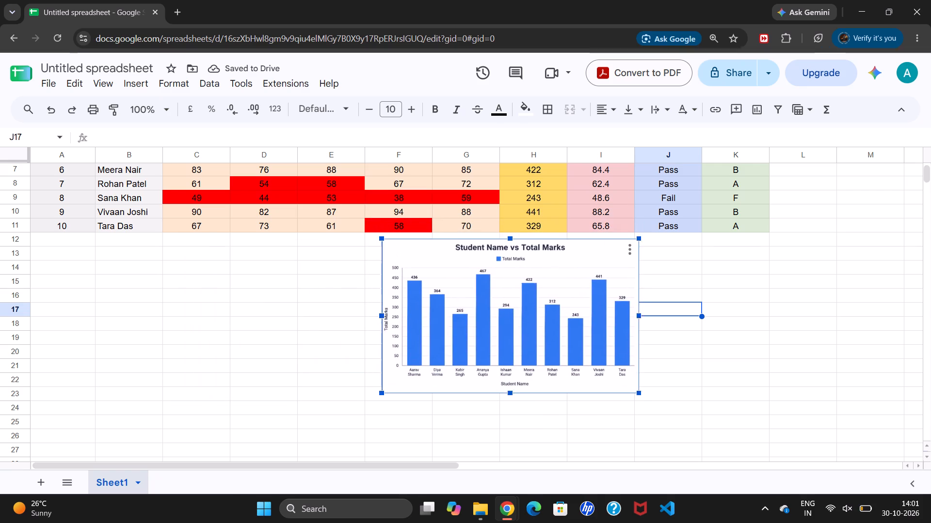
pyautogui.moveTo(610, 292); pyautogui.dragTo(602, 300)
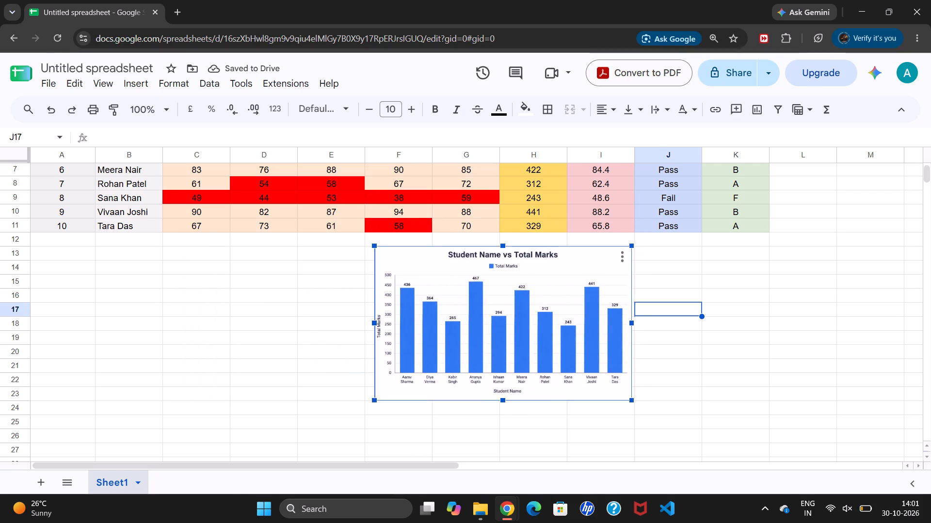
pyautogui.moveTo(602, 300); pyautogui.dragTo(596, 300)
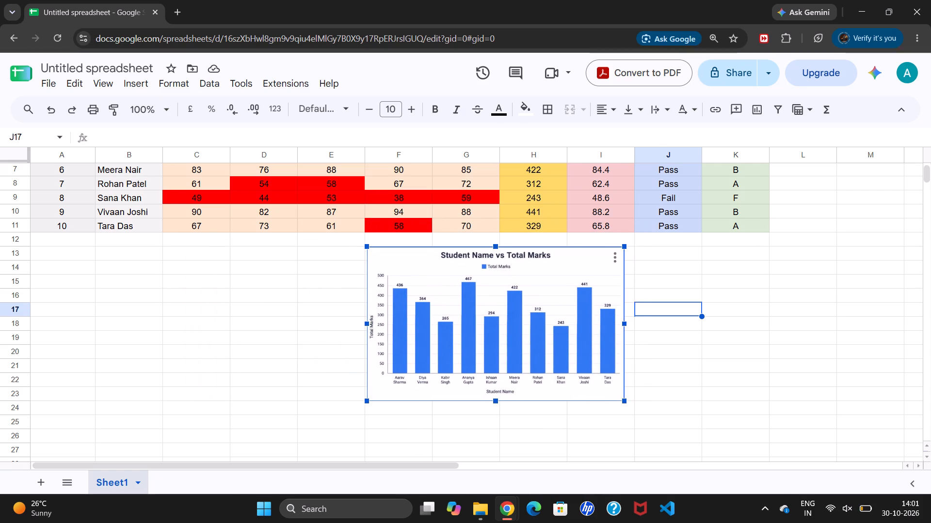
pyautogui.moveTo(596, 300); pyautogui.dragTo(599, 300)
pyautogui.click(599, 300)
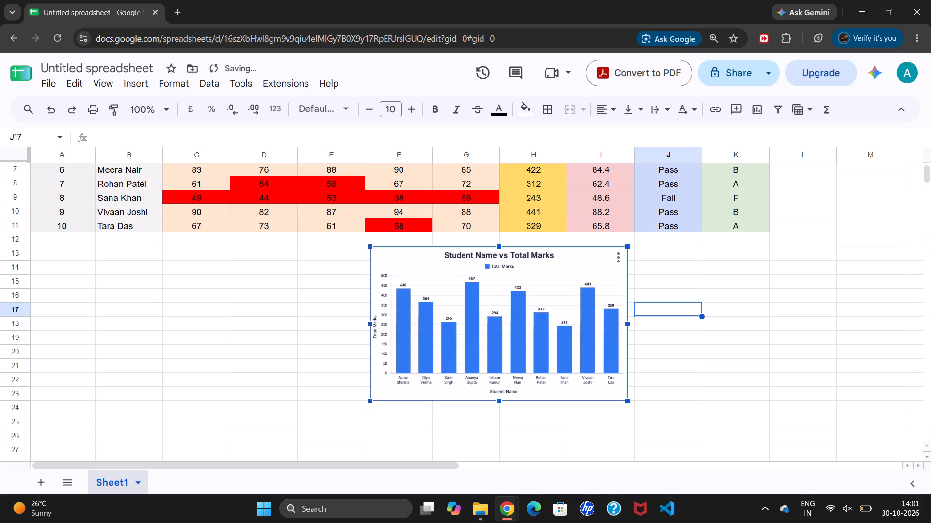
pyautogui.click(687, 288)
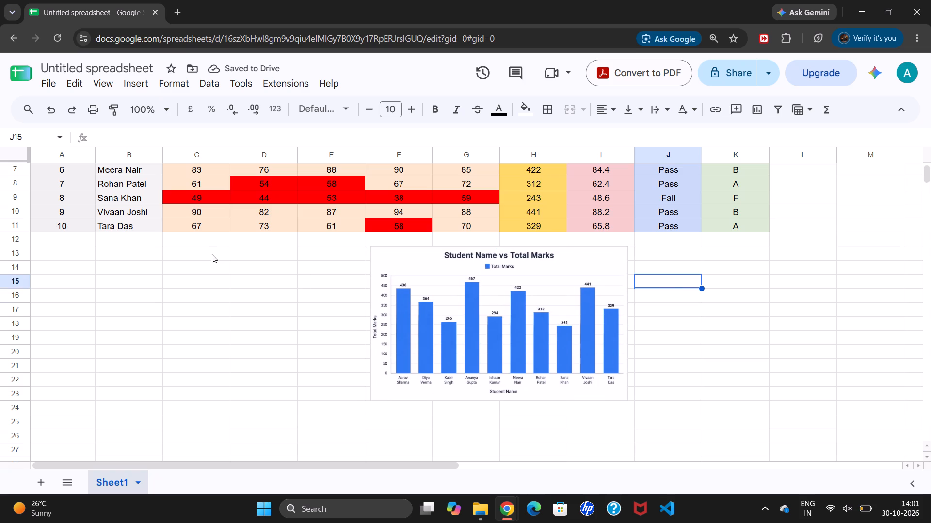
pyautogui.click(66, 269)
# Move the total marks chart to columns I to M, with its top edge at about row 11.
pyautogui.scroll(2, 63, 289)
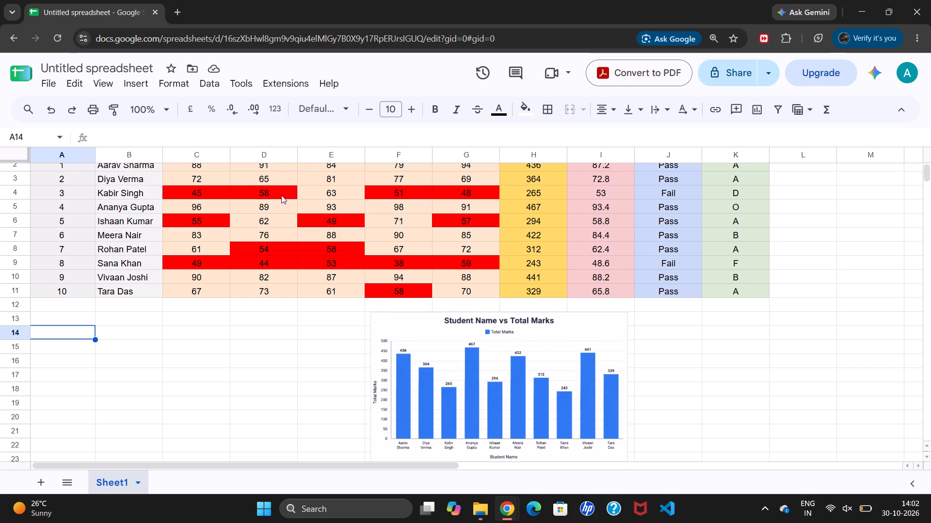
pyautogui.scroll(2, 276, 218)
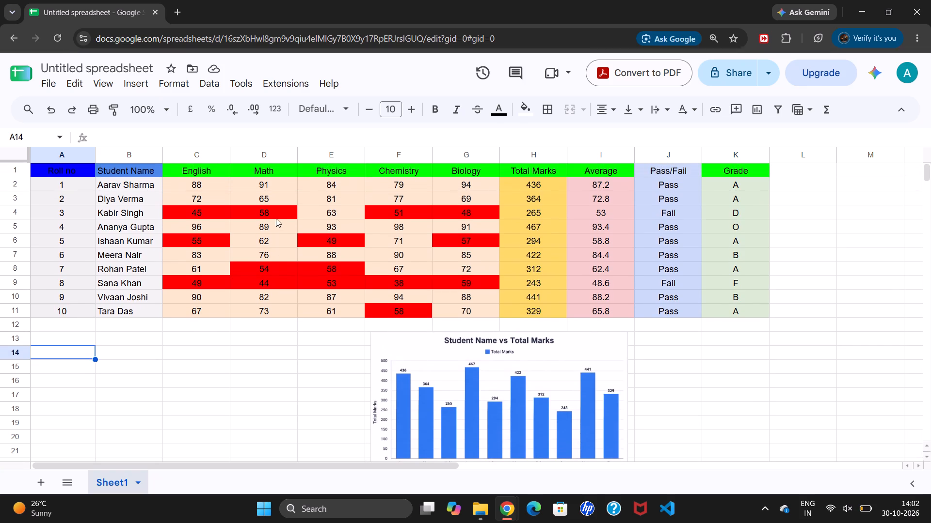
pyautogui.click(530, 374)
pyautogui.click(527, 376)
pyautogui.moveTo(521, 385); pyautogui.dragTo(749, 360)
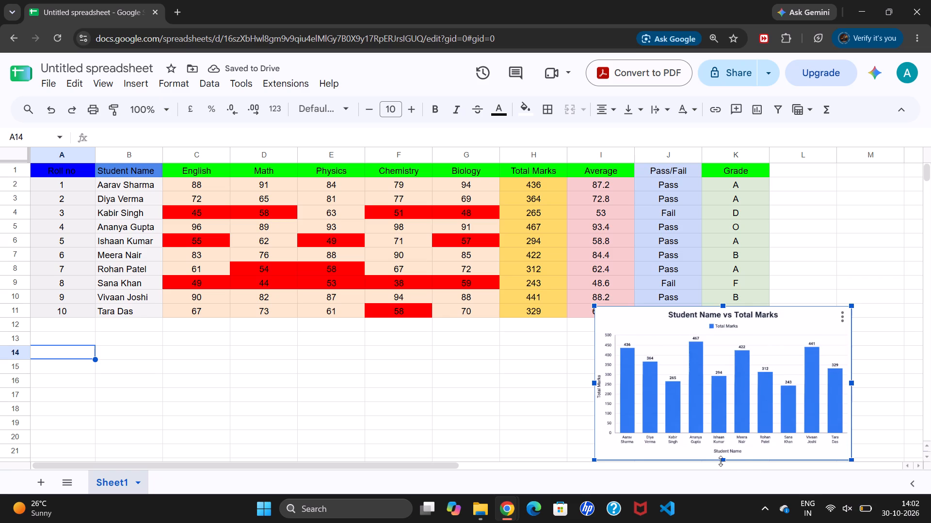
# Reduce the total marks chart's height so its bottom edge sits at about the end of row 19.
pyautogui.moveTo(721, 457); pyautogui.dragTo(721, 427)
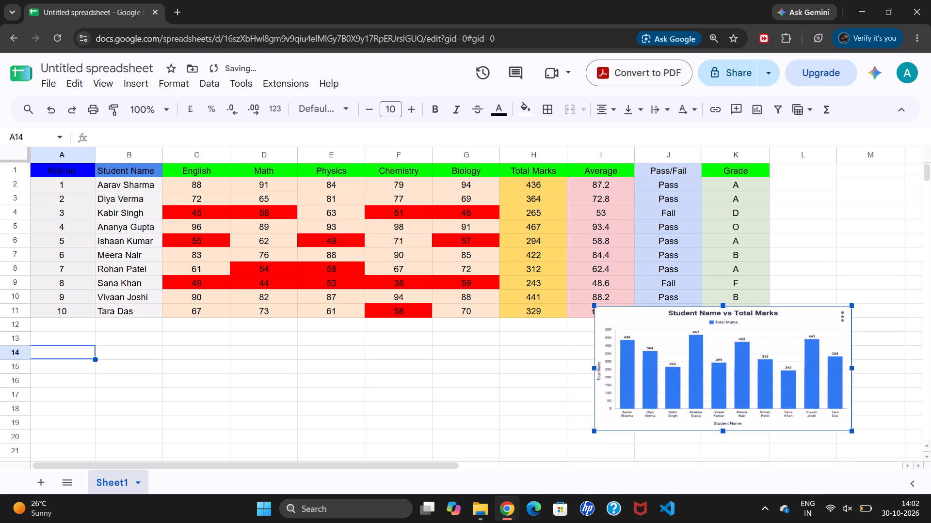
pyautogui.click(726, 379)
pyautogui.scroll(1, 726, 379)
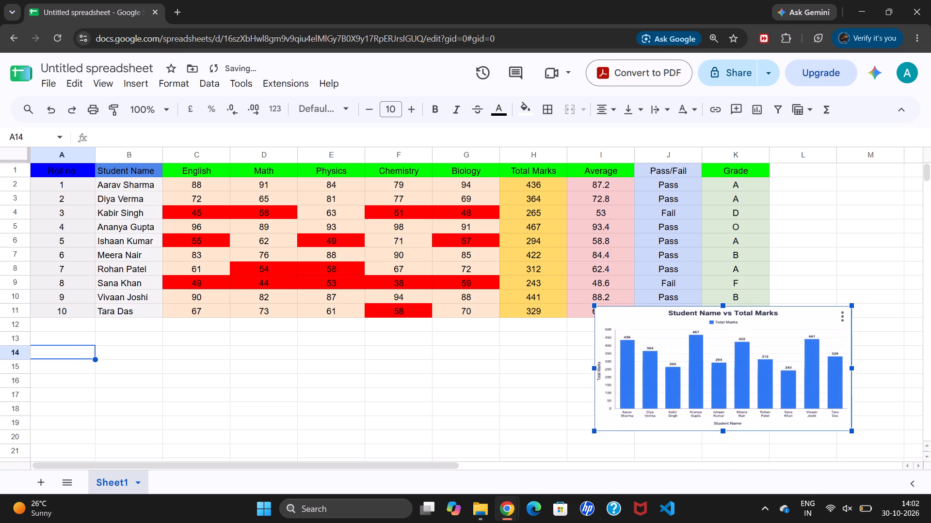
# Move the Student Name vs Total Marks chart below the table so its upper-left corner sits at cell I13.
pyautogui.click(678, 390)
pyautogui.scroll(1, 678, 390)
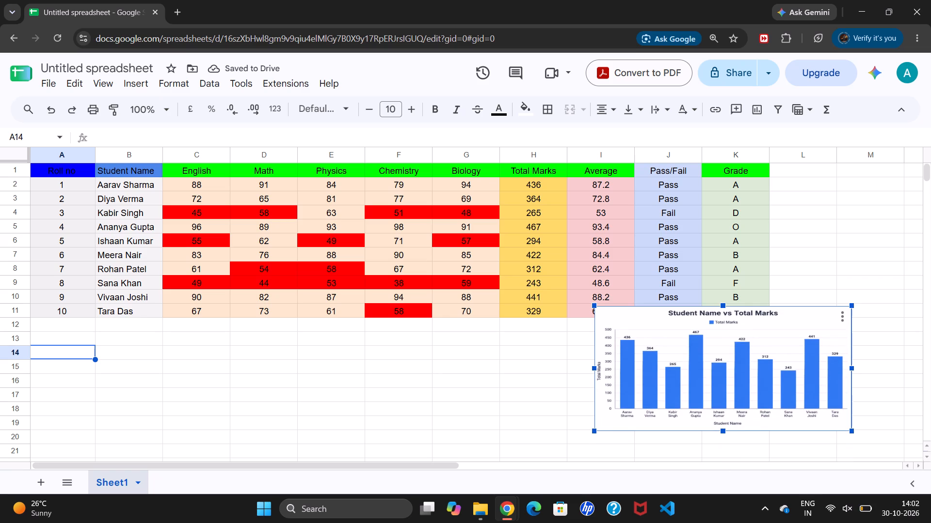
pyautogui.click(747, 314)
pyautogui.moveTo(722, 358); pyautogui.dragTo(741, 389)
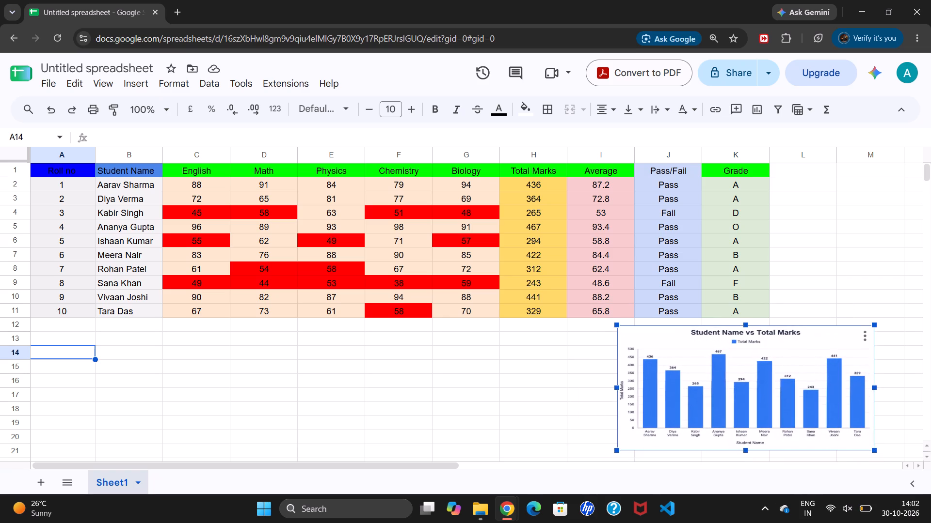
pyautogui.moveTo(741, 389); pyautogui.dragTo(762, 396)
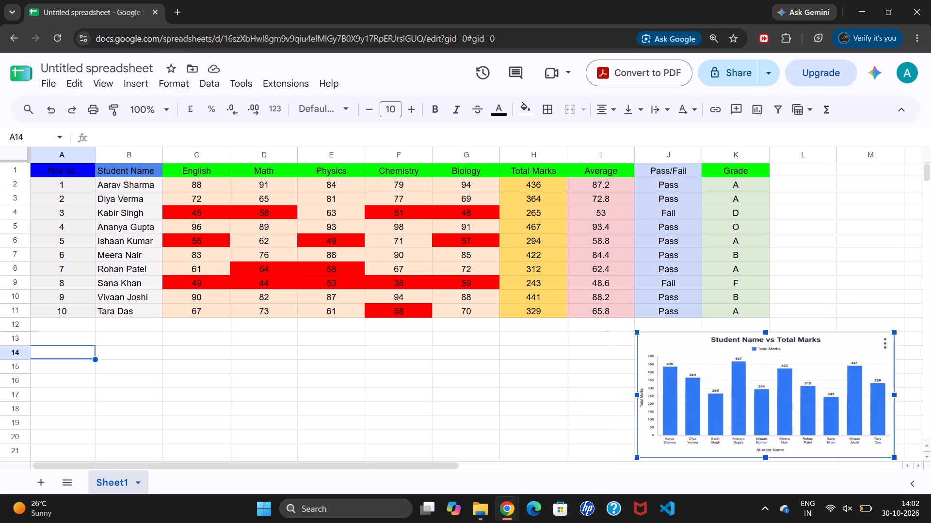
pyautogui.moveTo(762, 396); pyautogui.dragTo(693, 396)
pyautogui.click(693, 396)
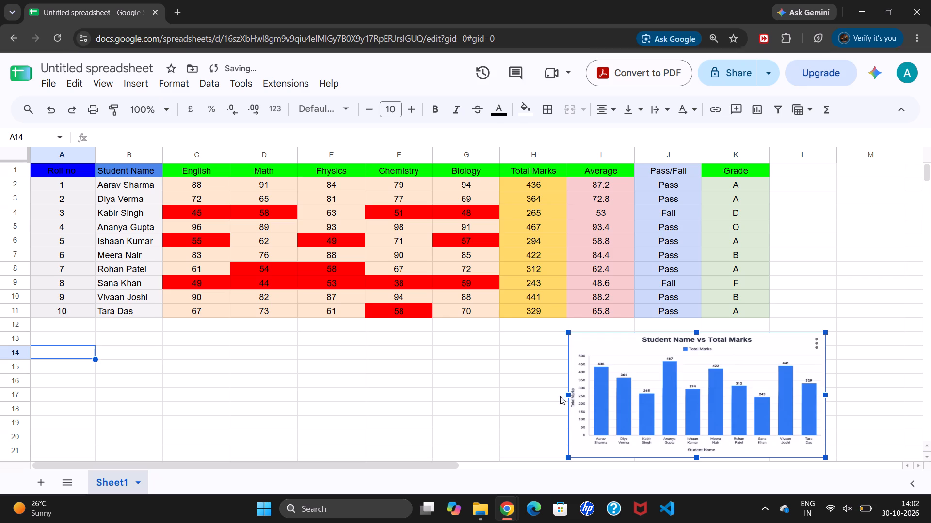
# Narrow the total marks chart from its right side so it spans columns I to about the end of K.
pyautogui.moveTo(824, 394); pyautogui.dragTo(771, 392)
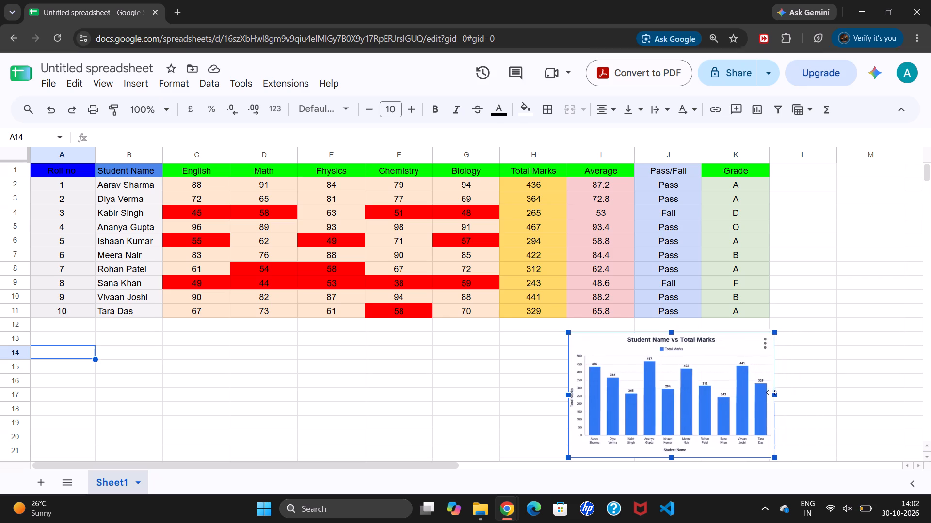
pyautogui.moveTo(771, 392); pyautogui.dragTo(773, 388)
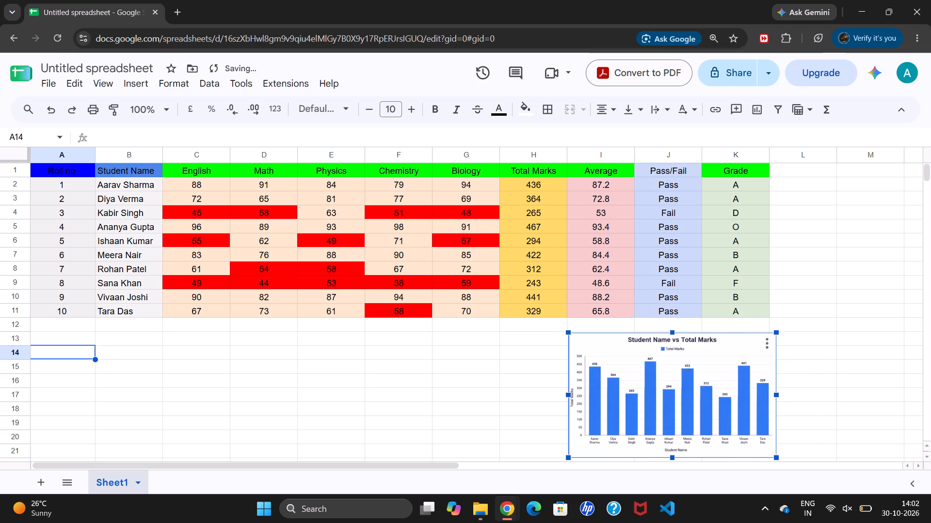
pyautogui.click(822, 361)
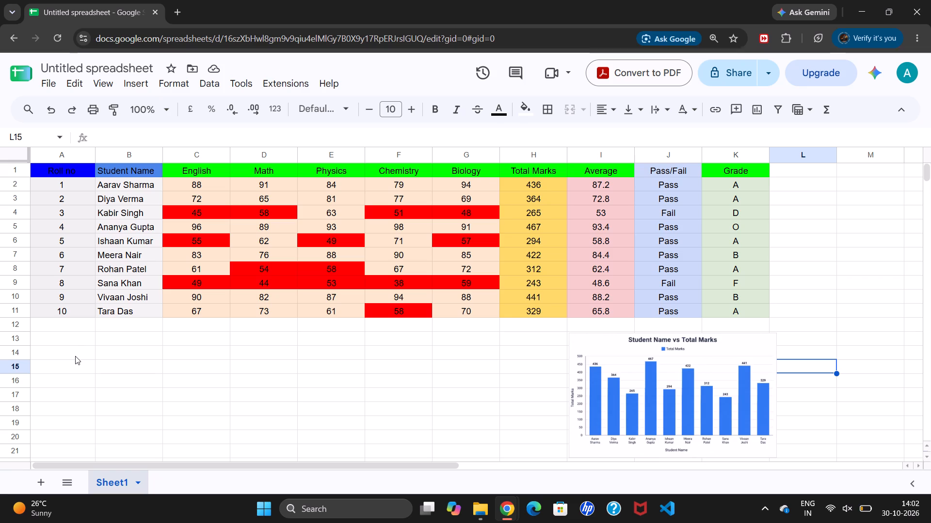
# Enter the label NAME in capitals in cell A14.
pyautogui.click(75, 356)
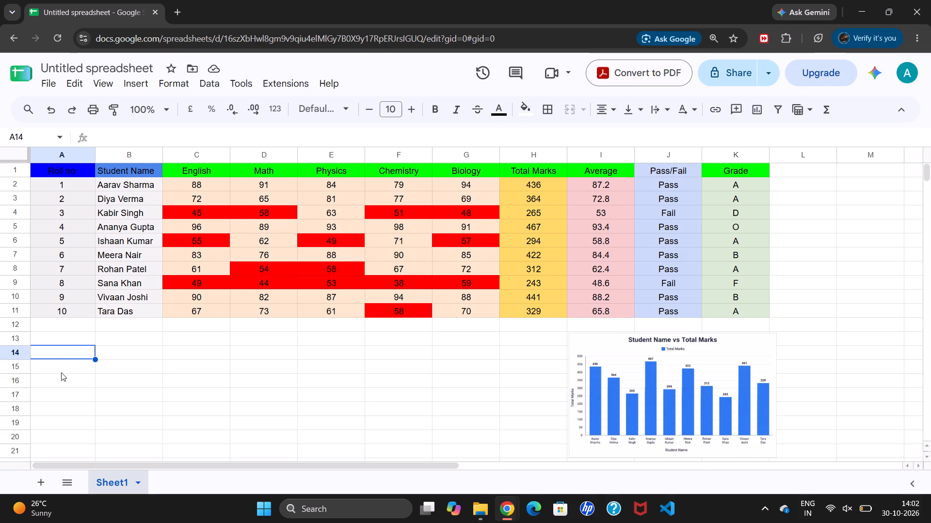
pyautogui.press('n')
pyautogui.write('ame')
pyautogui.press('space')
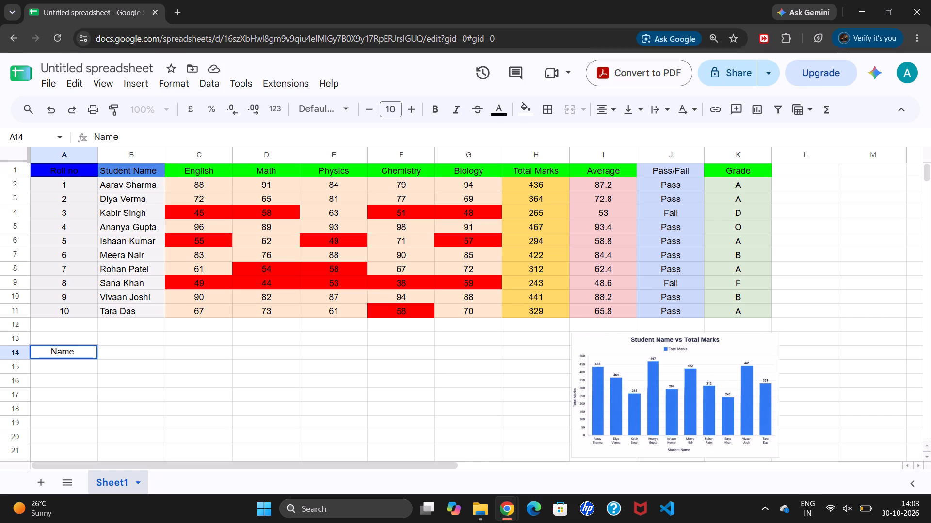
pyautogui.press('BackSpace')
pyautogui.press('BackSpace')
pyautogui.press('BackSpace')
pyautogui.press('BackSpace')
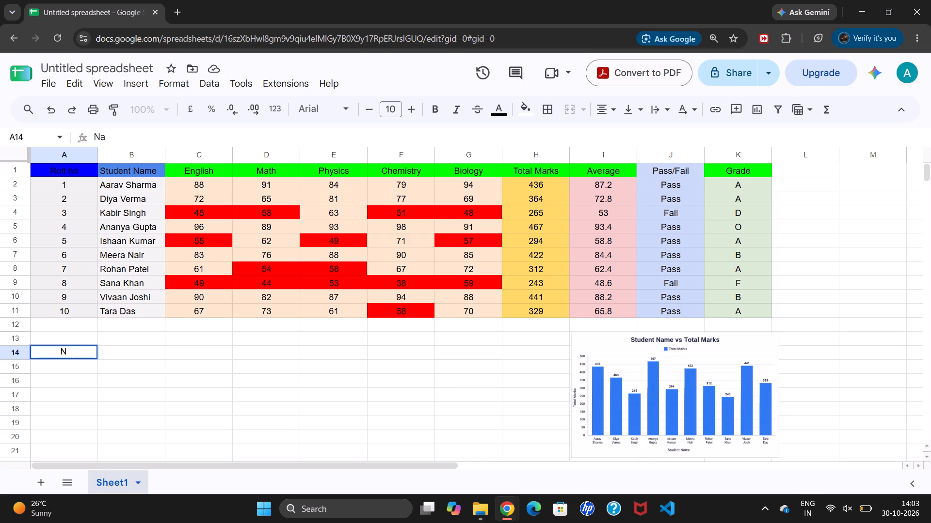
pyautogui.press('BackSpace')
pyautogui.press('n')
pyautogui.write('AME')
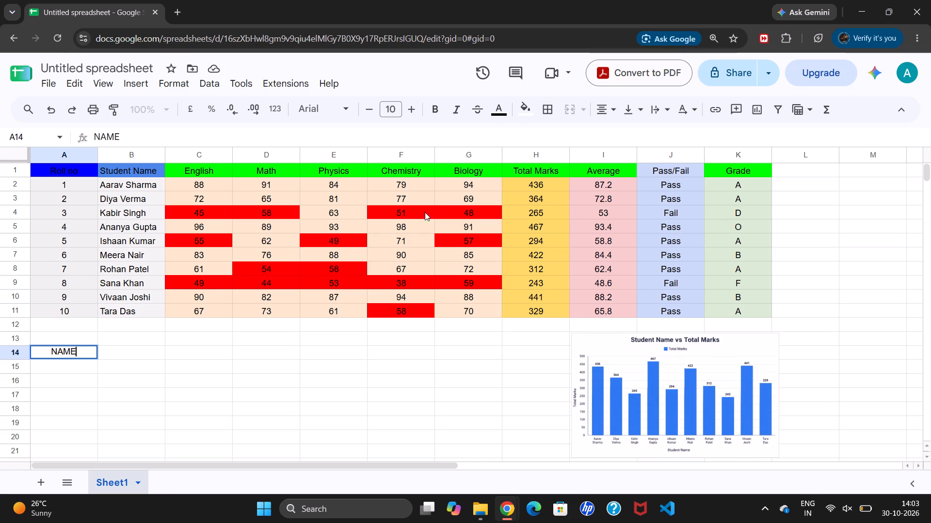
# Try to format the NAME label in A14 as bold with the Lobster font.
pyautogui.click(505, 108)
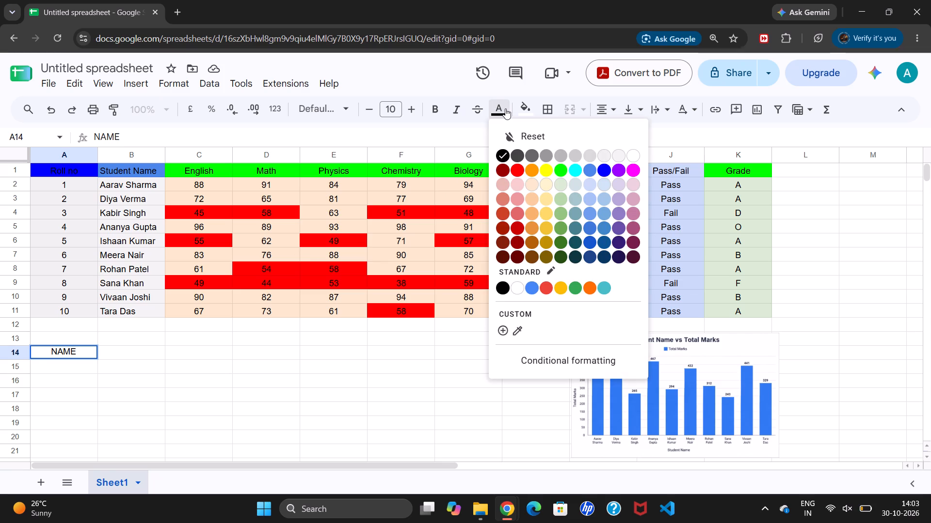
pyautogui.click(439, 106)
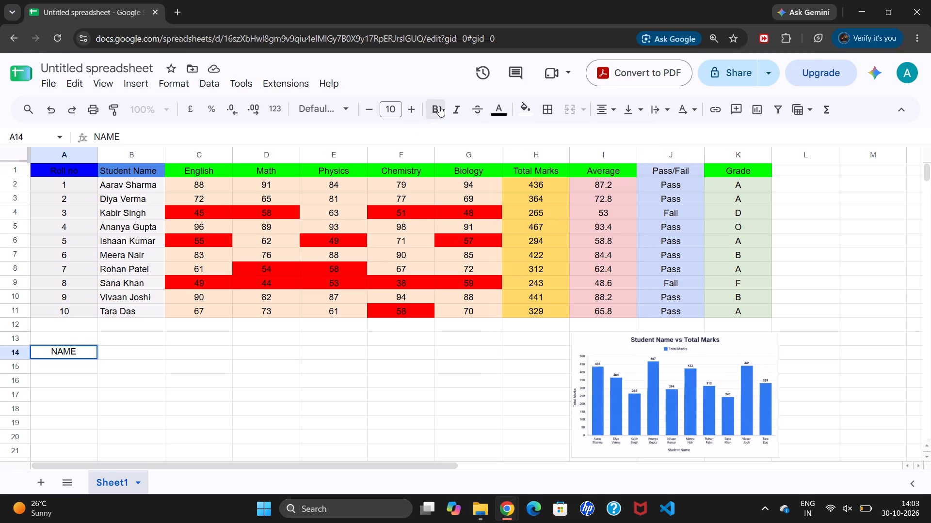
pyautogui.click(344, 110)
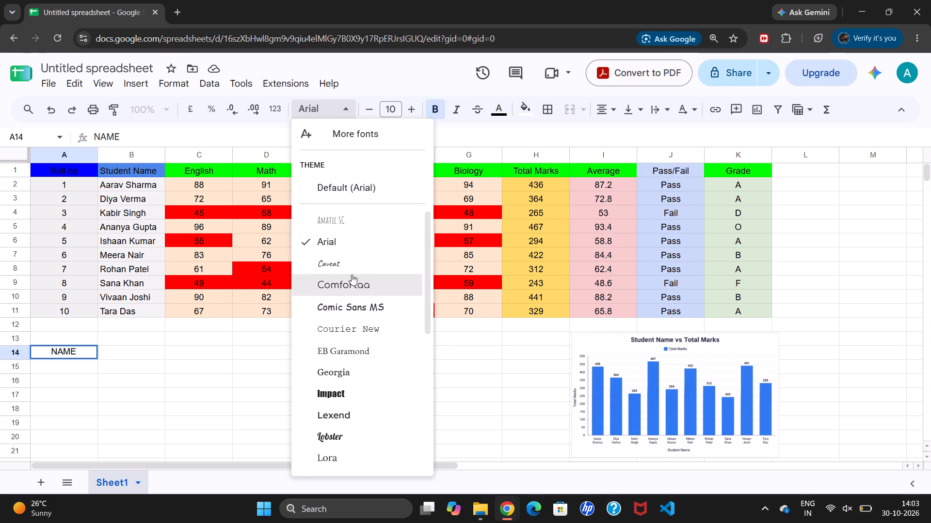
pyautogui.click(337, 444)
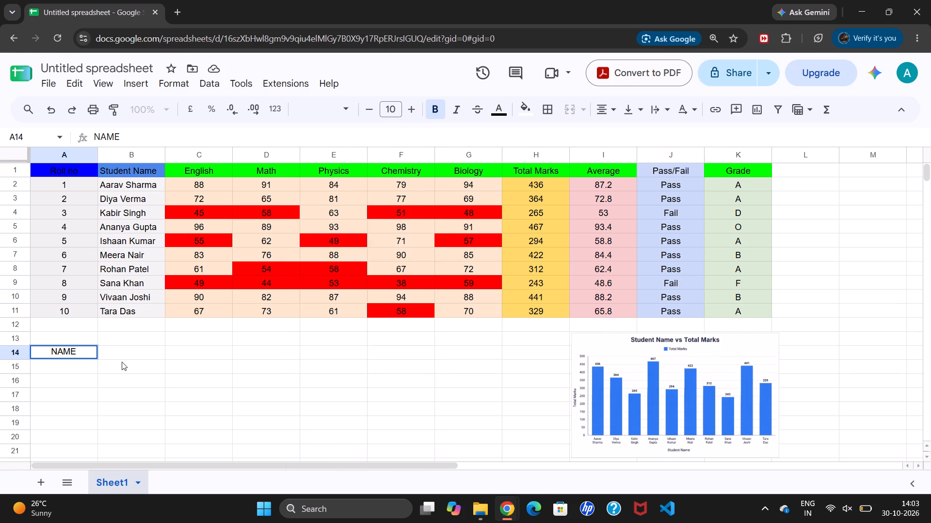
# Clear the text in cell A14 and re-enter it as NAME.
pyautogui.press('BackSpace')
pyautogui.press('BackSpace')
pyautogui.press('BackSpace')
pyautogui.press('BackSpace')
pyautogui.press('BackSpace')
pyautogui.press('BackSpace')
pyautogui.press('BackSpace')
pyautogui.write('NAM')
pyautogui.press('e')
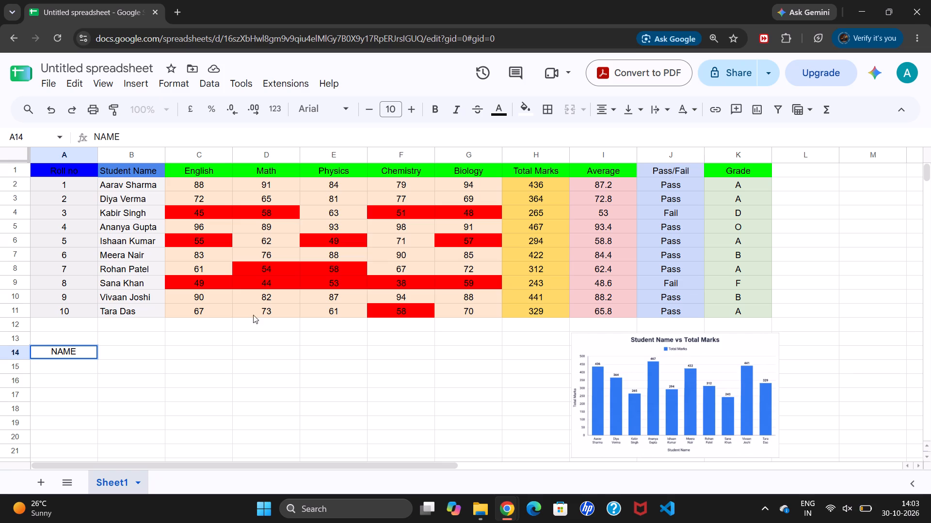
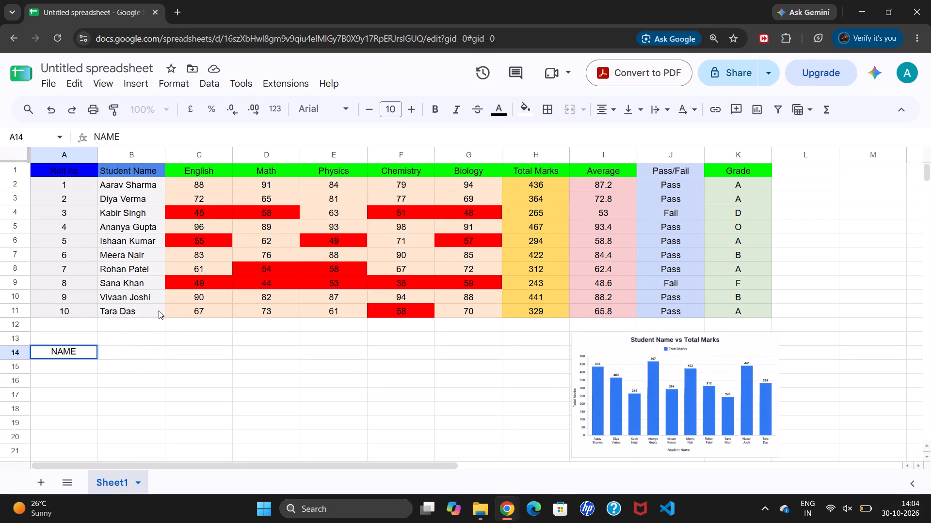
# Enter the person's full name in cell B14, beside the NAME label.
pyautogui.click(134, 349)
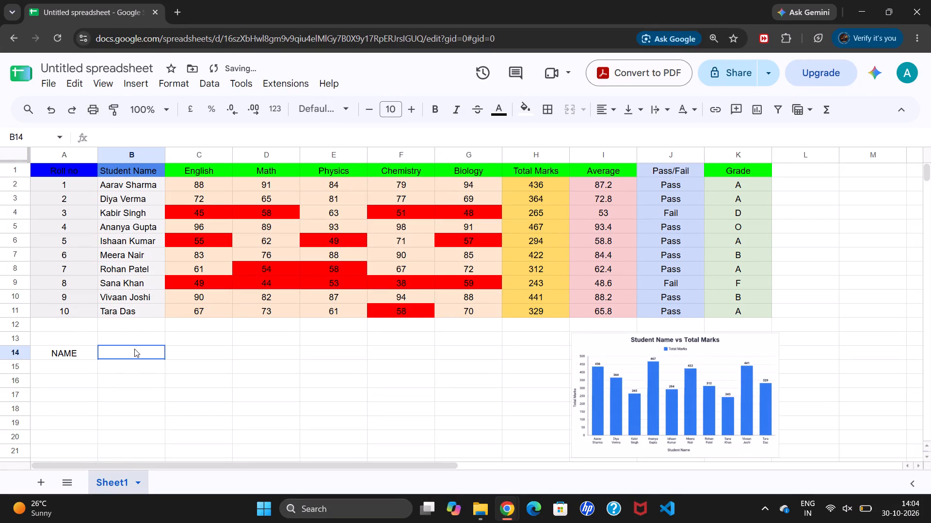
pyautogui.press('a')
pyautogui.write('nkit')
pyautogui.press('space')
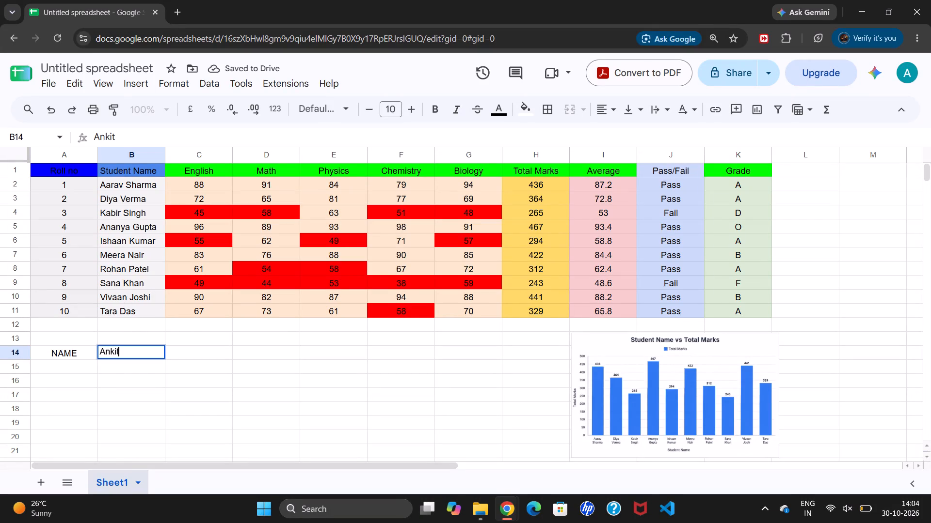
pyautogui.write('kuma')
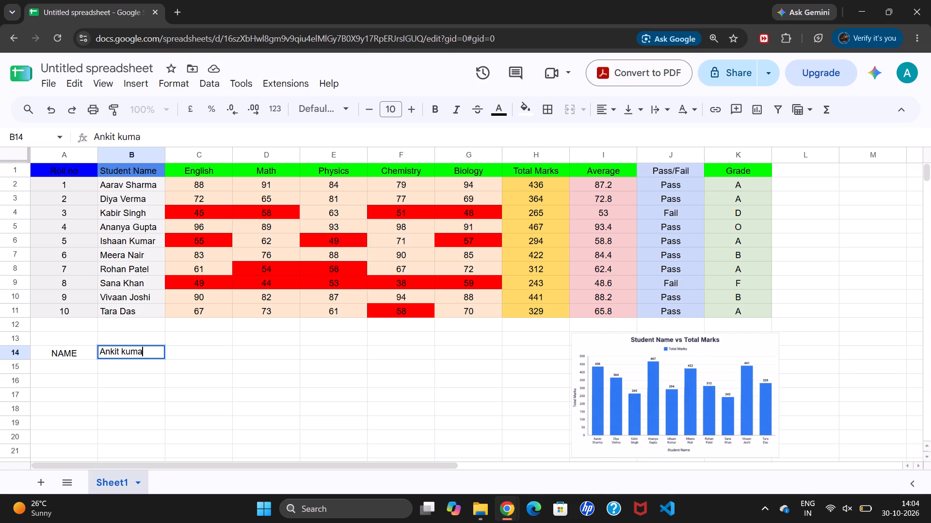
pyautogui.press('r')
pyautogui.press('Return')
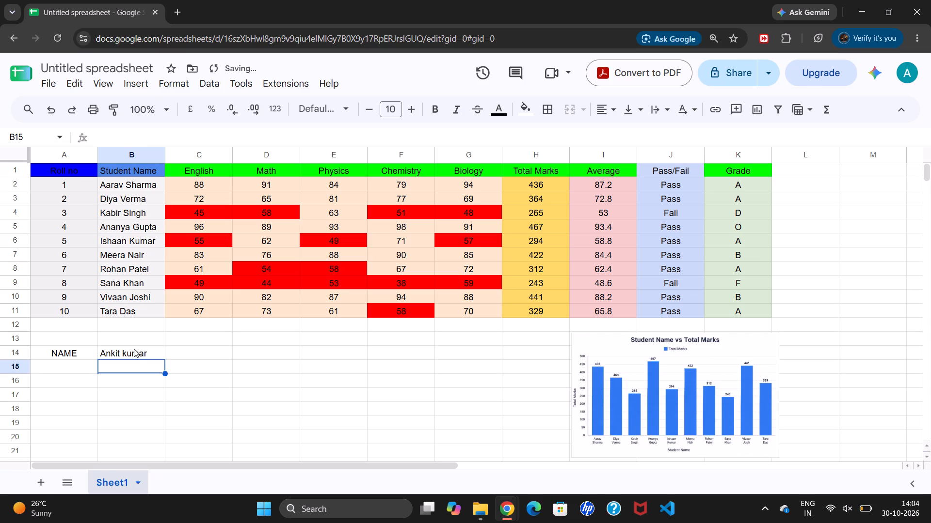
# Enter 24 in cell B15, directly below the person's name.
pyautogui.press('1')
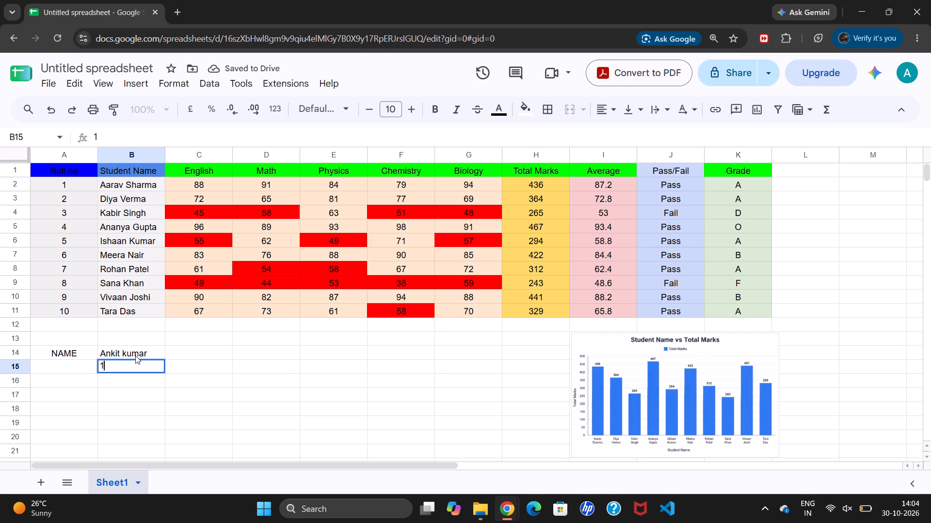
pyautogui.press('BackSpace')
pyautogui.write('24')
# Enter the roll number label in cell A15 below NAME, beginning with the text "Roll n".
pyautogui.click(42, 364)
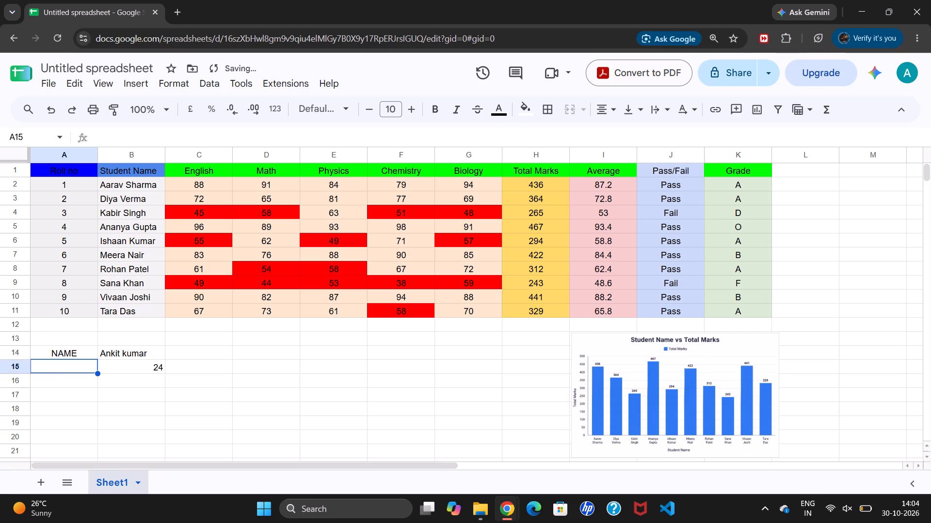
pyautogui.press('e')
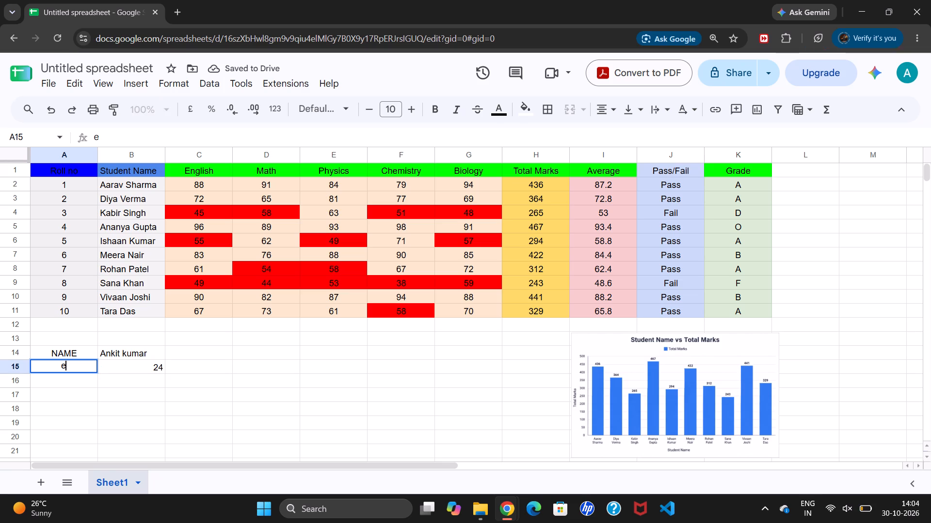
pyautogui.press('BackSpace')
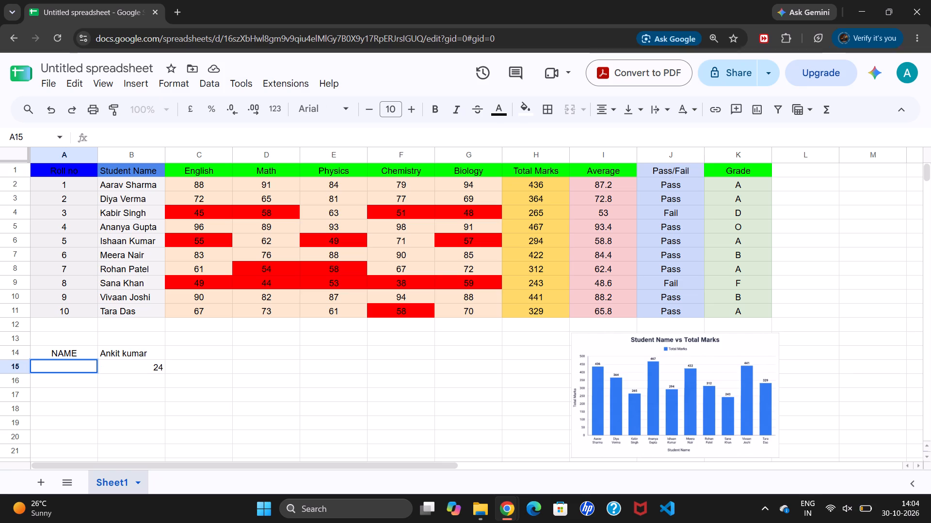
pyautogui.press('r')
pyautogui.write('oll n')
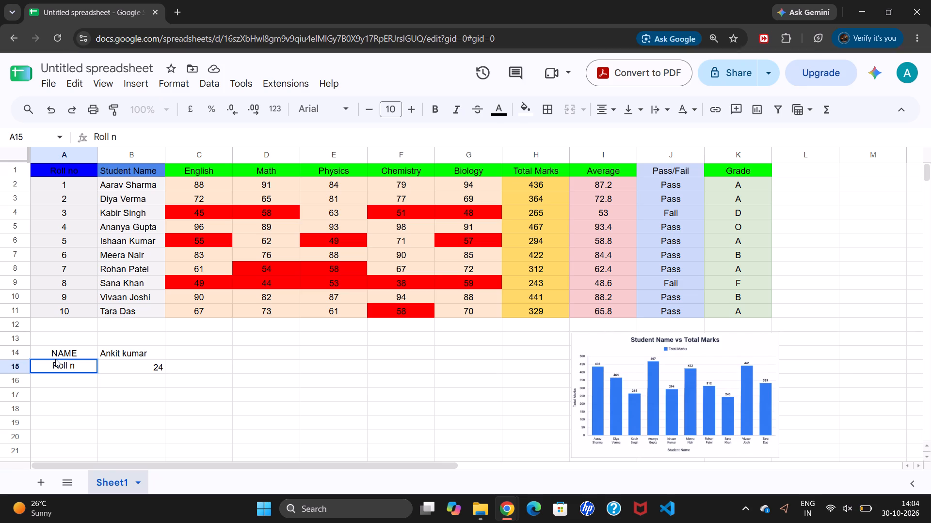
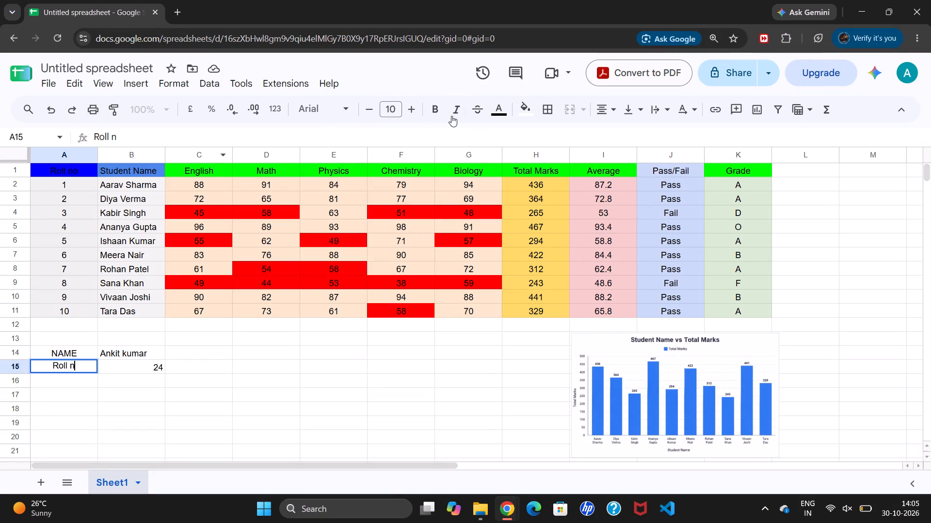
# Select cell K2 to inspect the grade formula for the first student.
pyautogui.click(737, 180)
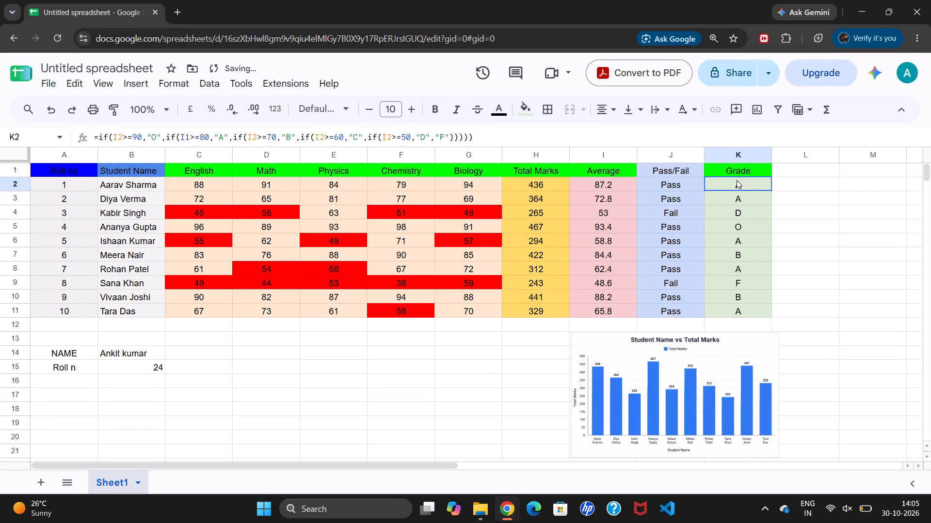
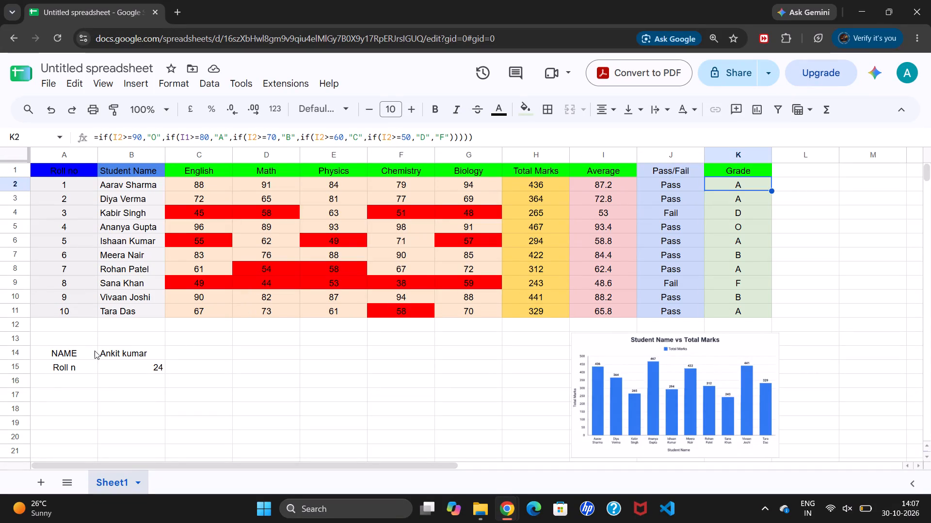
# Center-align horizontally the name and roll number values in cells B14:B15 below the marks table.
pyautogui.moveTo(102, 347); pyautogui.dragTo(153, 365)
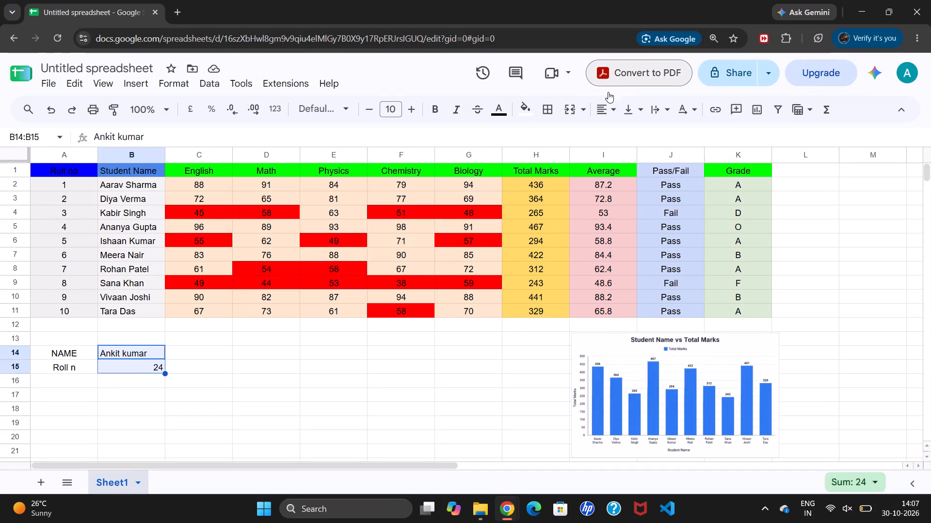
pyautogui.click(595, 105)
pyautogui.click(622, 130)
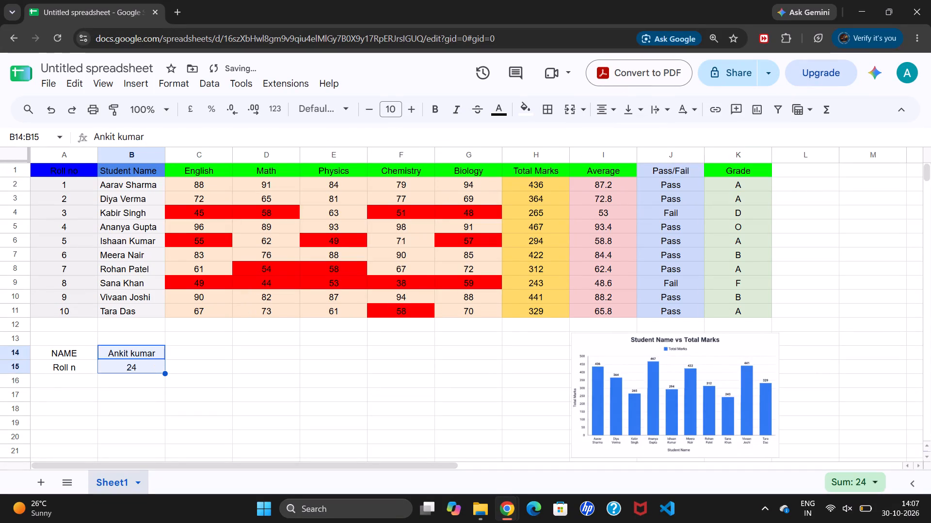
pyautogui.click(273, 337)
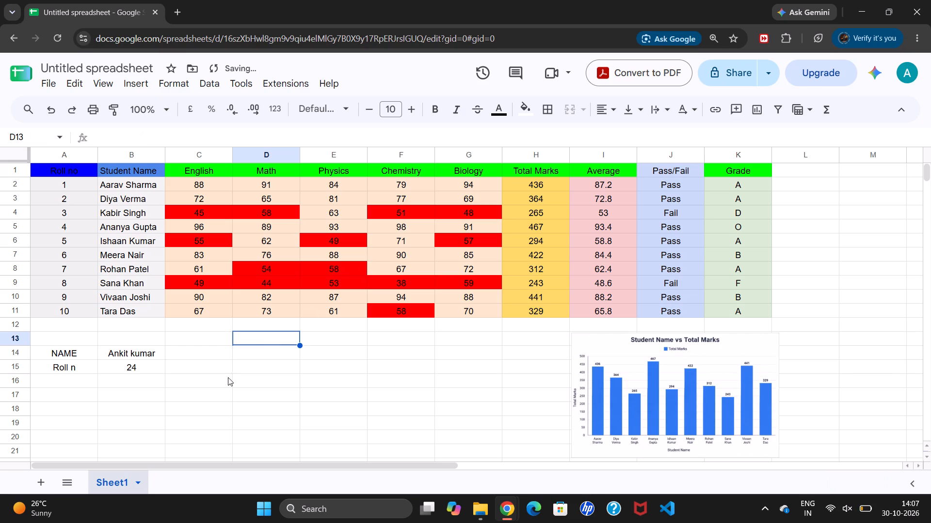
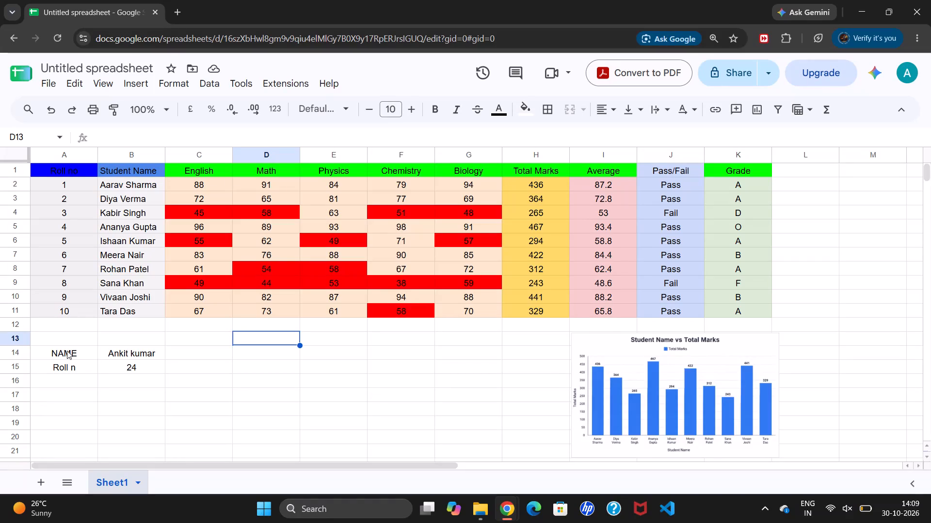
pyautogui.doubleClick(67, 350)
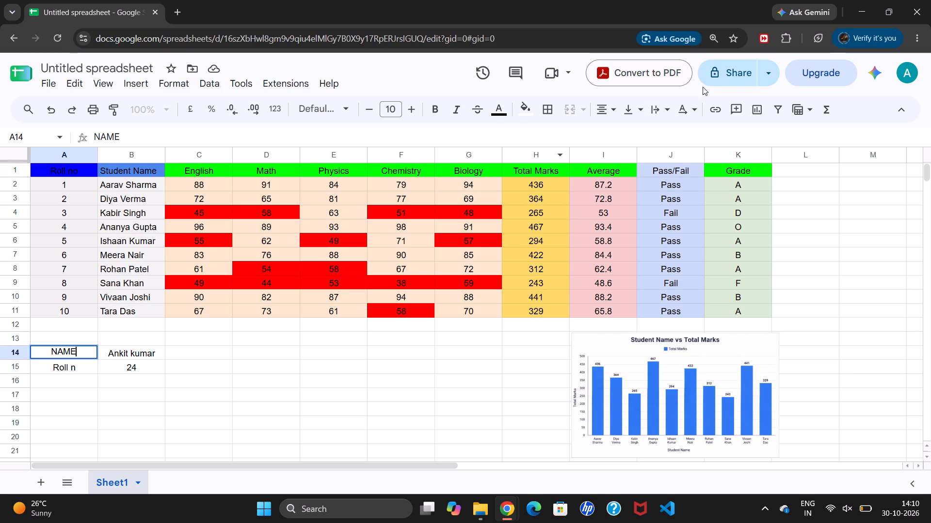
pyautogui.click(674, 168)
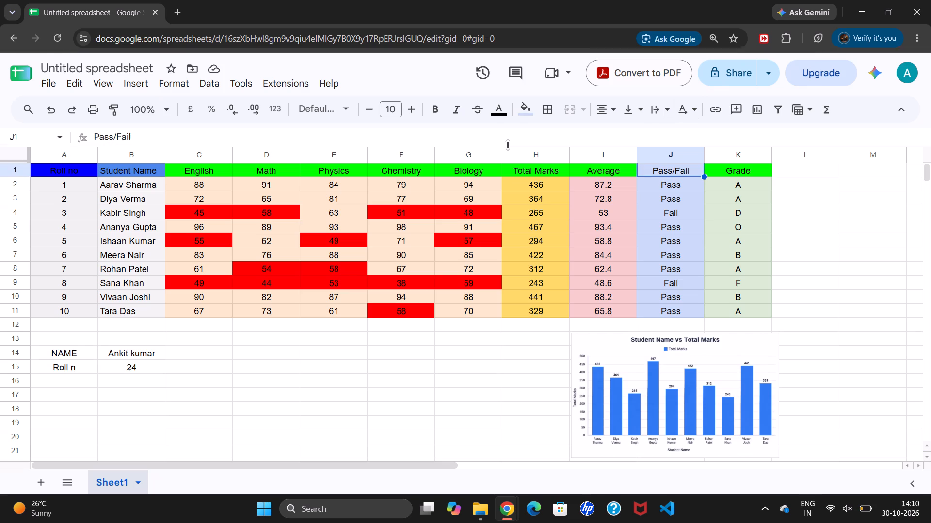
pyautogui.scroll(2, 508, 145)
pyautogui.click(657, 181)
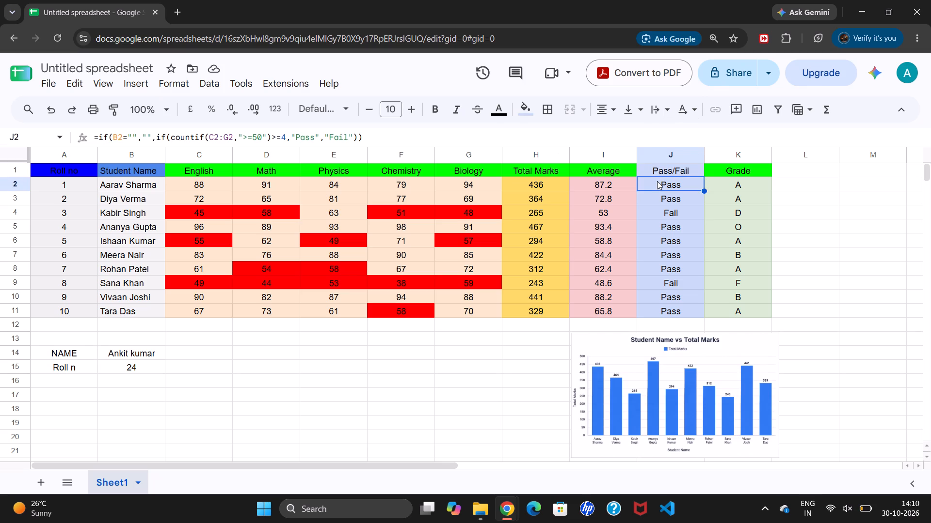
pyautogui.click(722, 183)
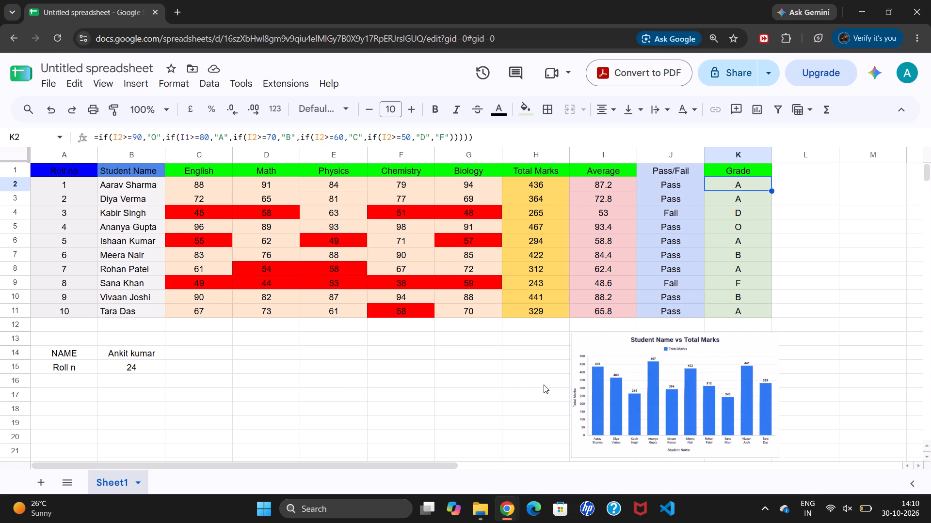
# Widen the Student Name vs Total Marks chart by extending its left edge into column H.
pyautogui.click(581, 376)
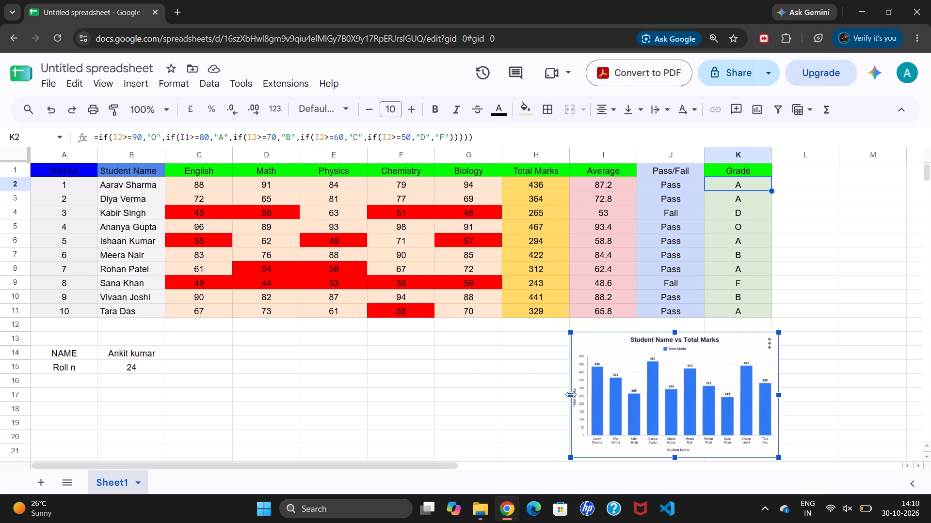
pyautogui.moveTo(572, 392); pyautogui.dragTo(529, 390)
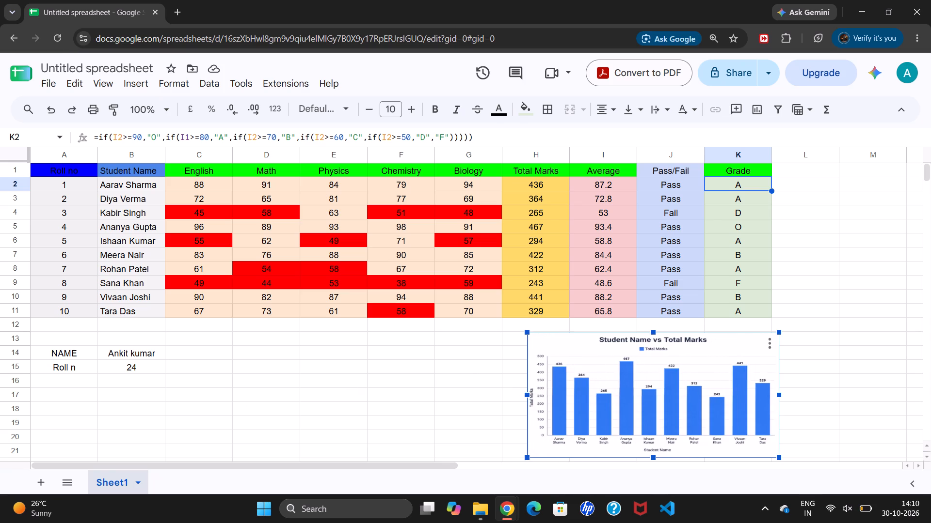
pyautogui.moveTo(529, 390); pyautogui.dragTo(529, 389)
pyautogui.click(595, 377)
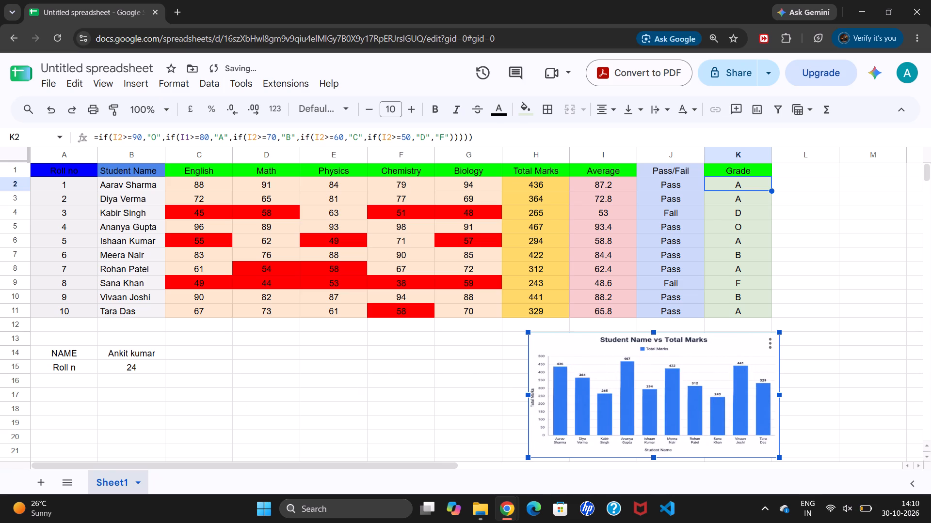
pyautogui.click(863, 346)
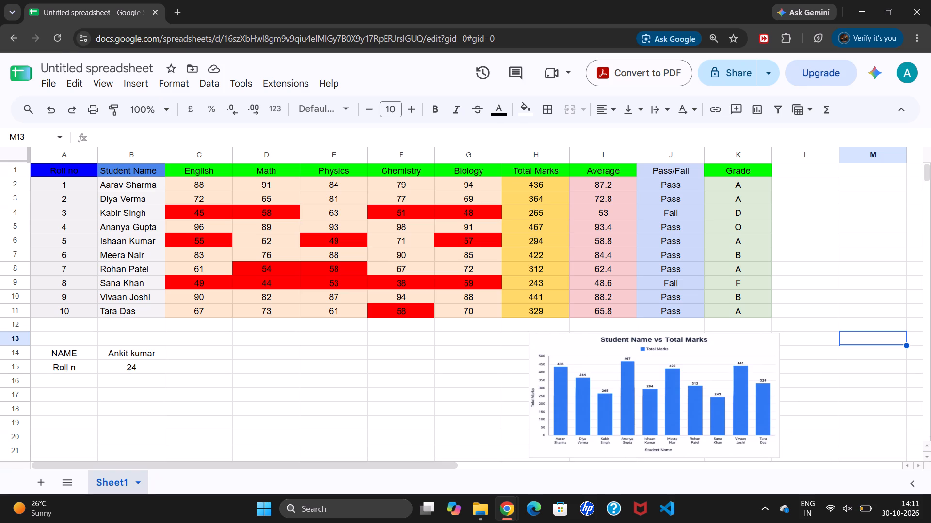
# Label cell A17 "Grade Formula" and cell A18 "Pass/Fail" below the name and roll number details.
pyautogui.click(62, 398)
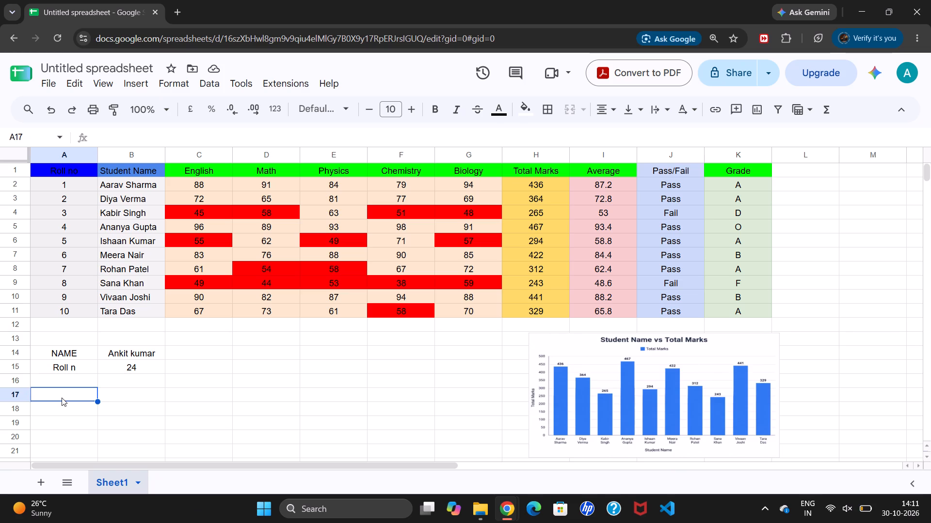
pyautogui.write('Grade')
pyautogui.press('space')
pyautogui.write('Formula')
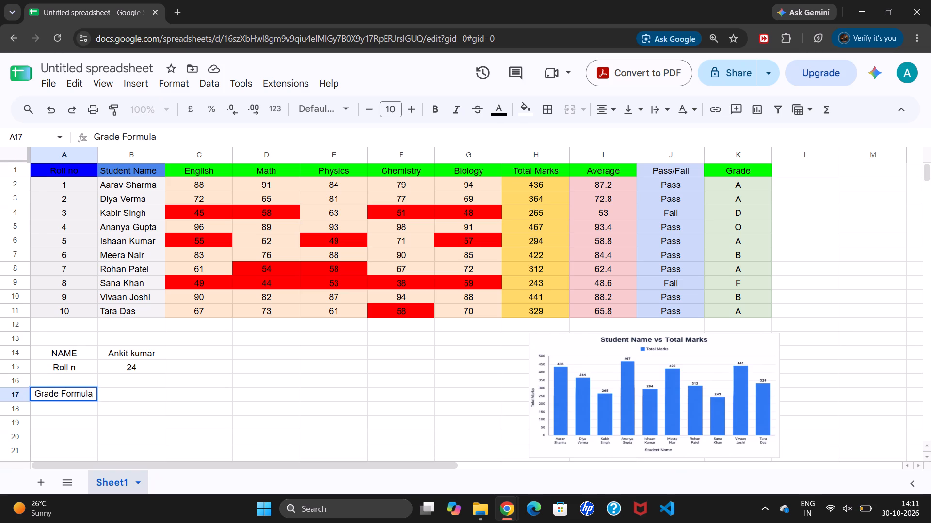
pyautogui.press('Right')
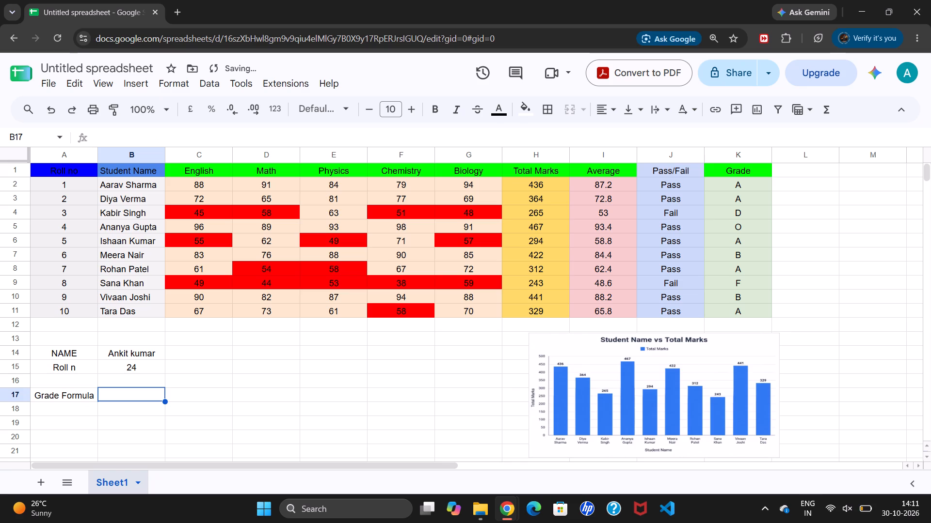
pyautogui.press('Down')
pyautogui.press('Left')
pyautogui.write('Pass')
pyautogui.write('/Fail')
pyautogui.press('Right')
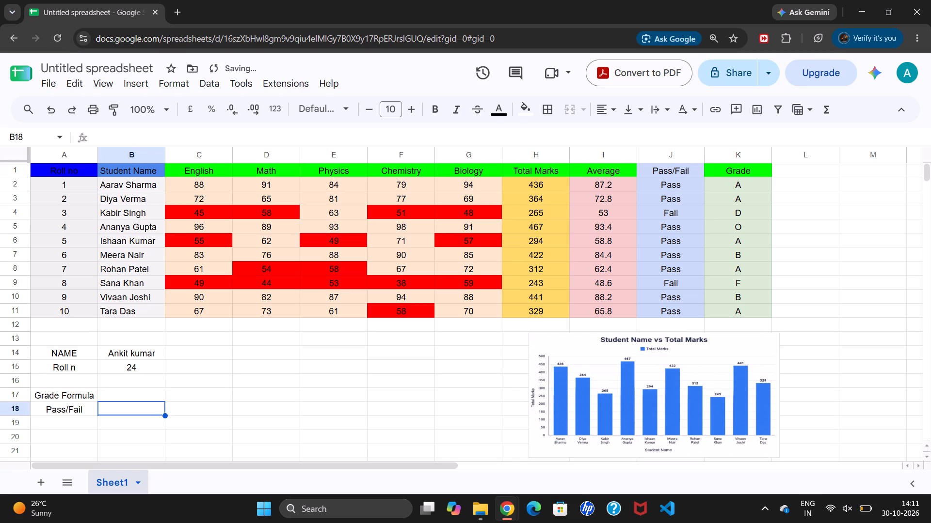
# Copy the grade formula from K2 into B17 and remove its equals sign so it shows as text.
pyautogui.click(142, 388)
pyautogui.click(128, 402)
pyautogui.click(152, 392)
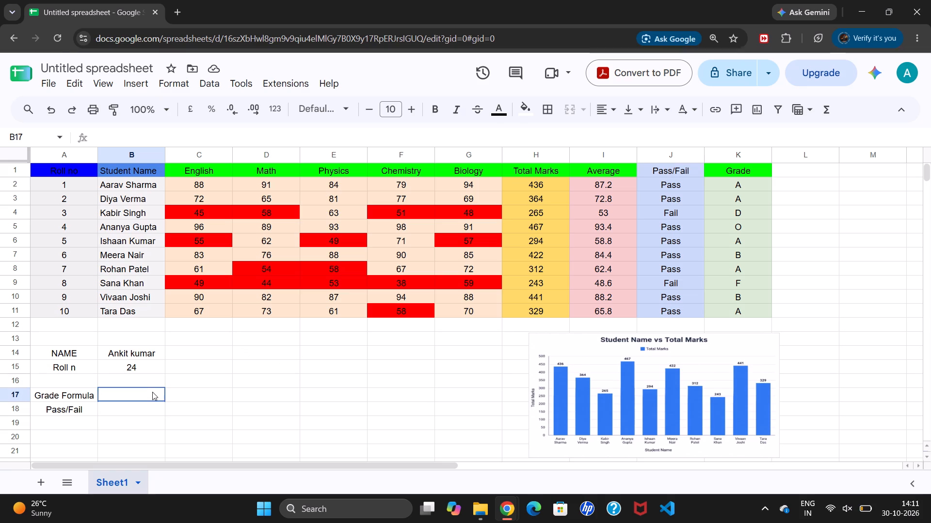
pyautogui.click(751, 179)
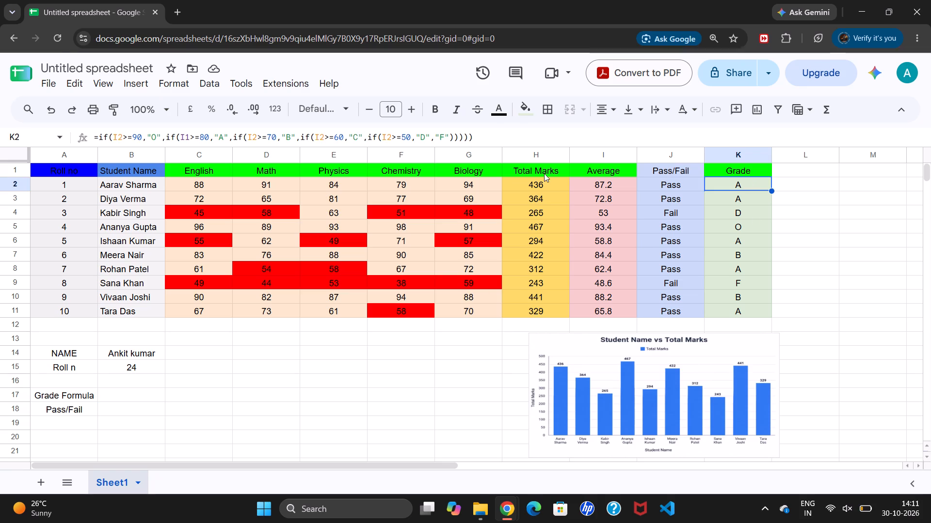
pyautogui.moveTo(482, 137); pyautogui.dragTo(208, 149)
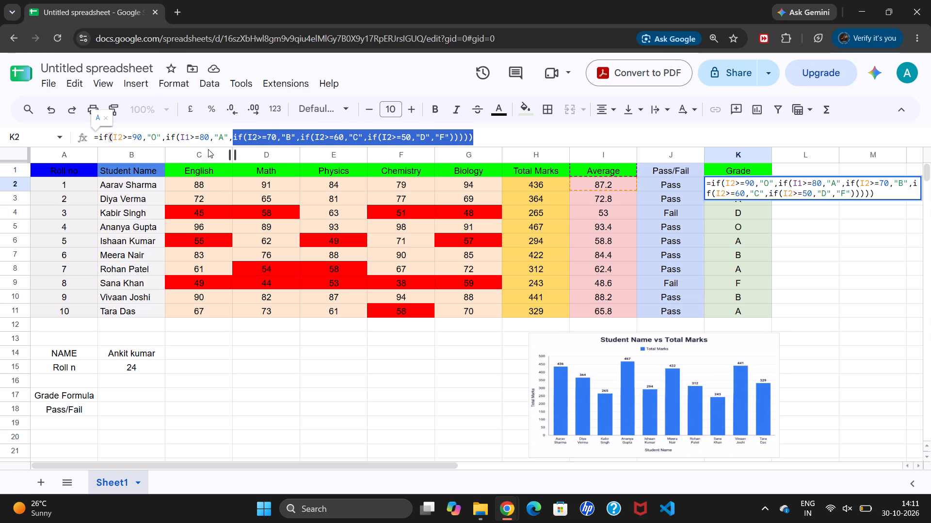
pyautogui.moveTo(208, 149); pyautogui.dragTo(82, 162)
pyautogui.hotkey('ctrl', 'c')
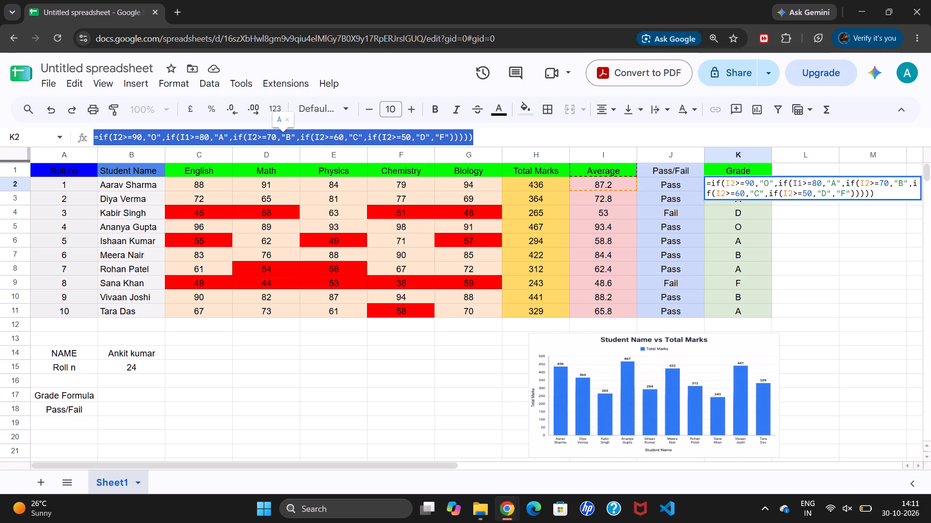
pyautogui.click(128, 389)
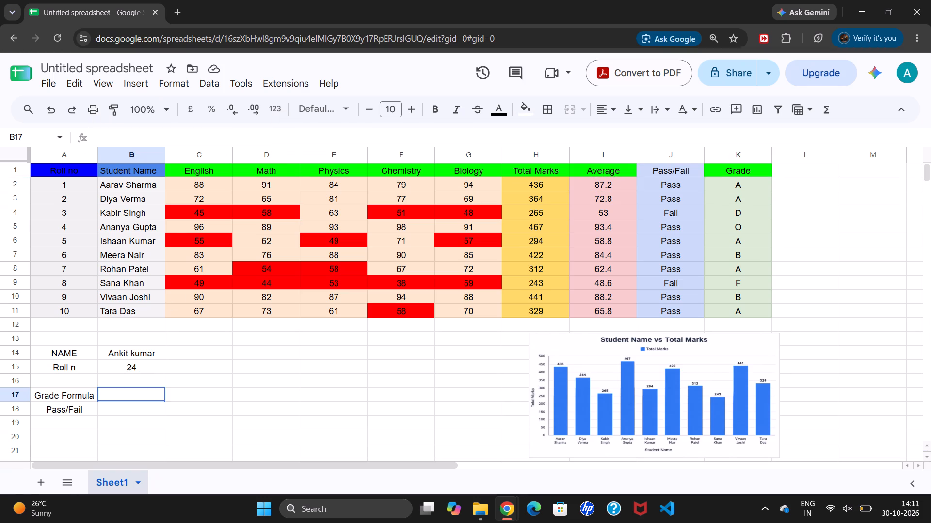
pyautogui.hotkey('ctrl', 'v')
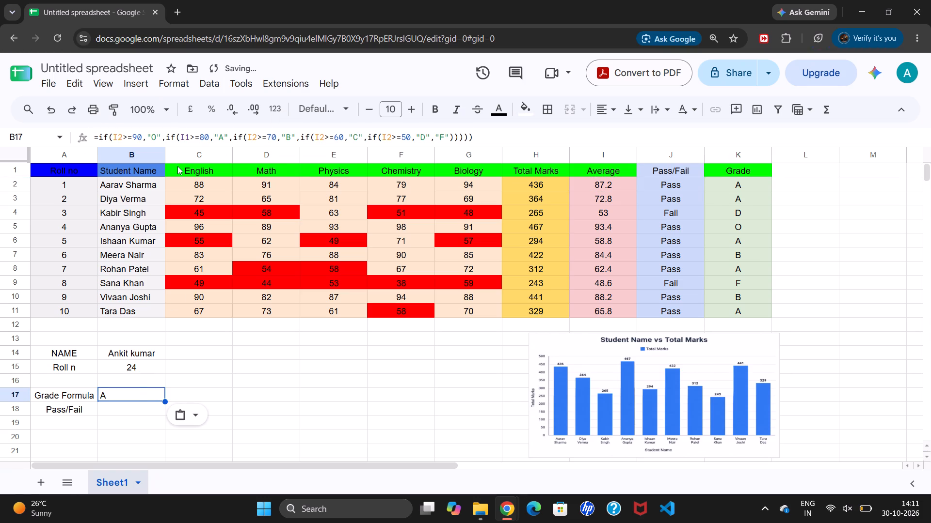
pyautogui.click(100, 137)
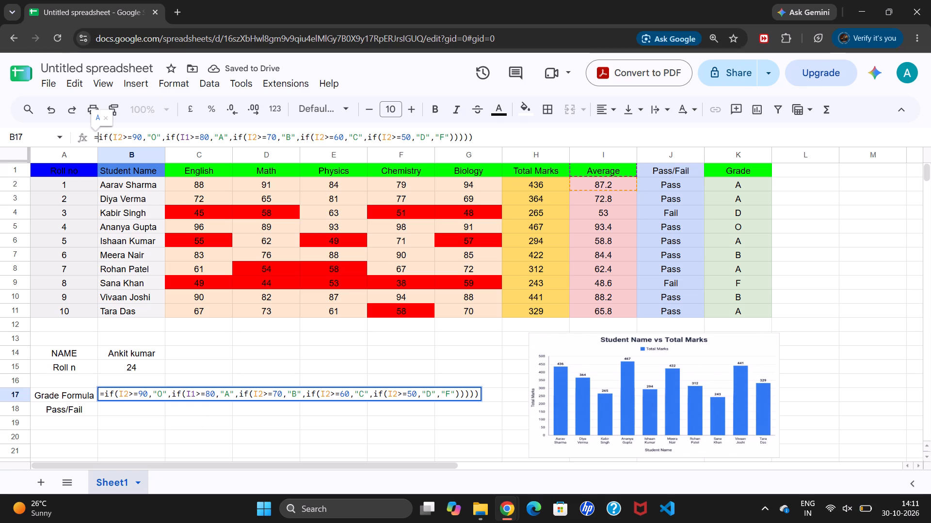
pyautogui.press('BackSpace')
pyautogui.press('Return')
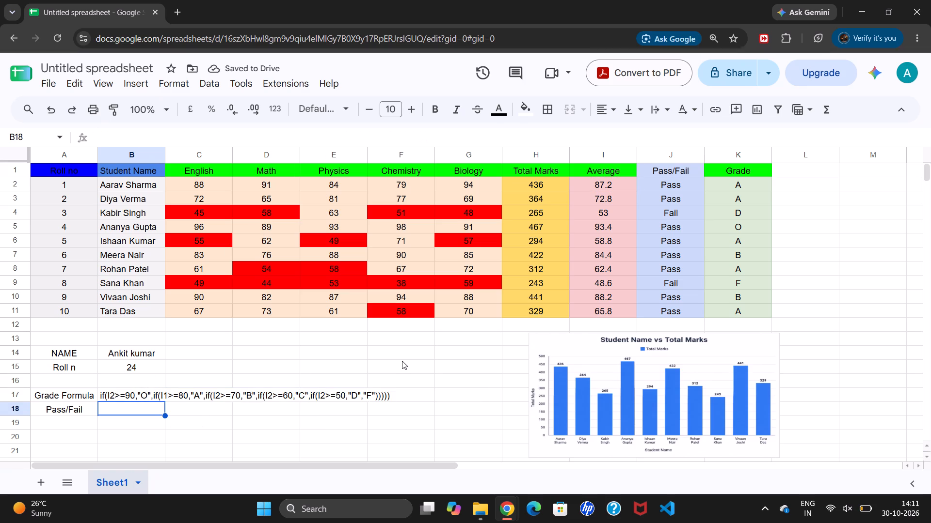
# Copy the pass/fail formula from J2 into B18 and remove its equals sign so it shows as text.
pyautogui.click(672, 185)
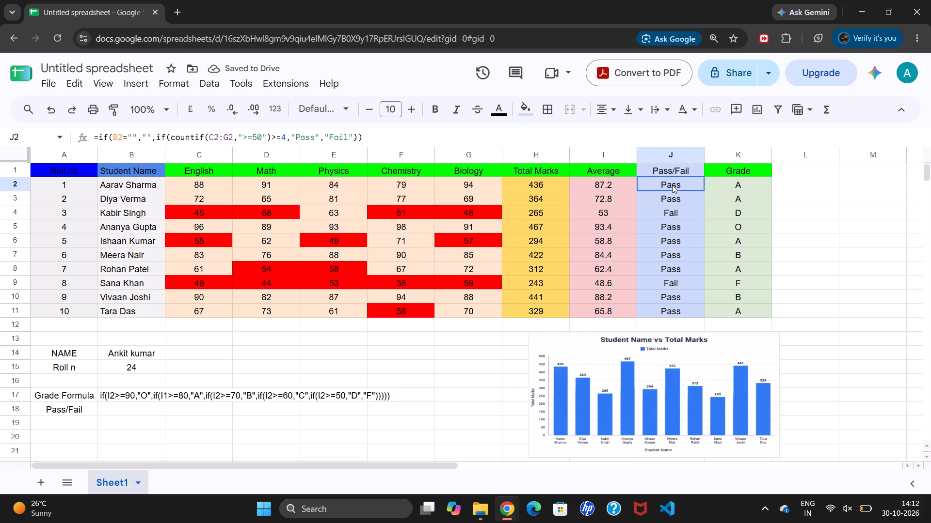
pyautogui.moveTo(361, 138); pyautogui.dragTo(116, 159)
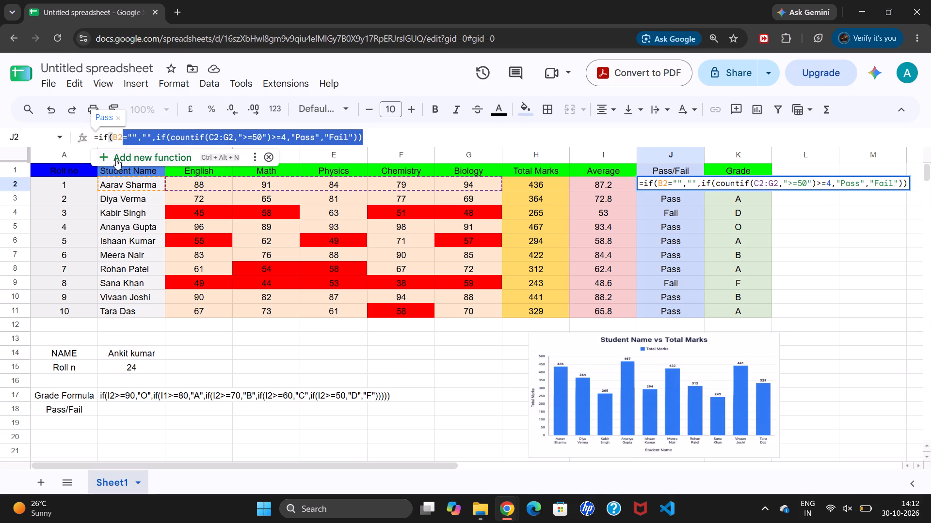
pyautogui.moveTo(116, 159); pyautogui.dragTo(85, 157)
pyautogui.hotkey('ctrl', 'c')
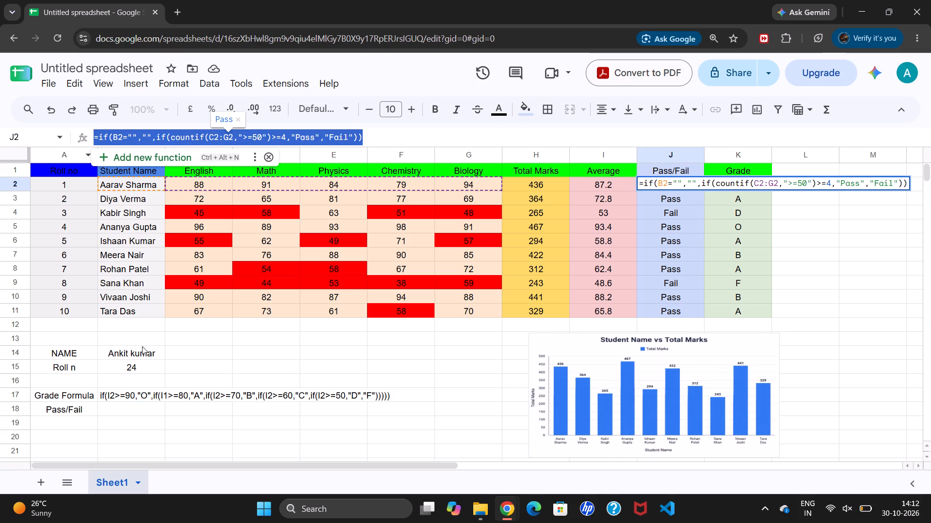
pyautogui.click(115, 409)
pyautogui.hotkey('ctrl', 'v')
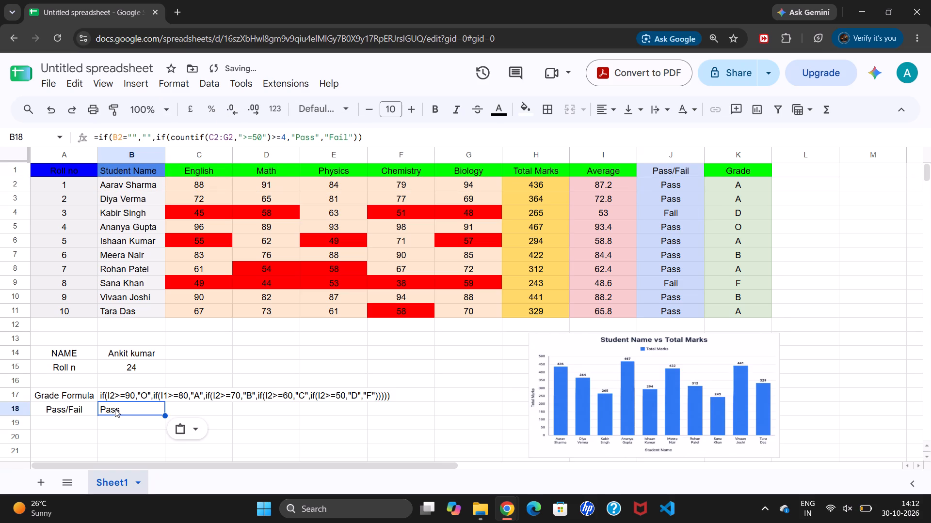
pyautogui.click(99, 136)
pyautogui.press('BackSpace')
pyautogui.press('Return')
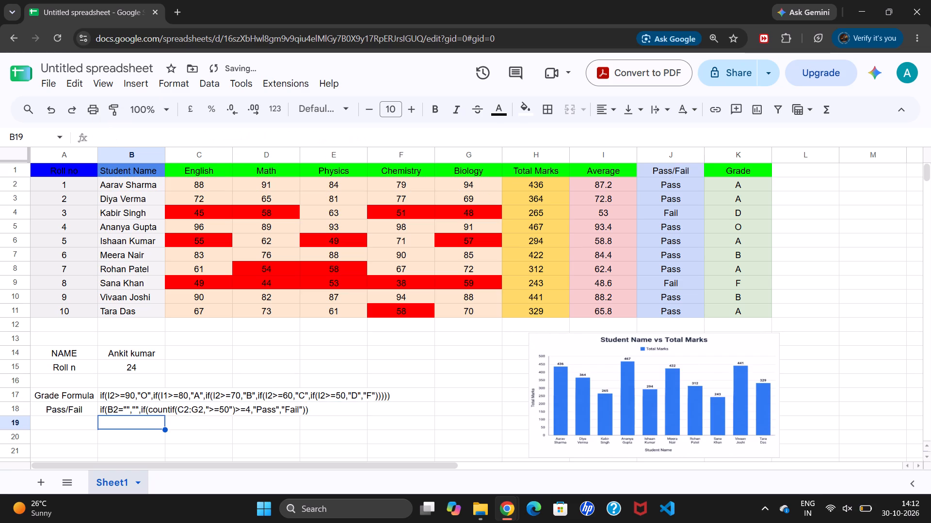
# Merge cells B17:F17 containing the grade formula text into one cell.
pyautogui.moveTo(111, 390); pyautogui.dragTo(386, 399)
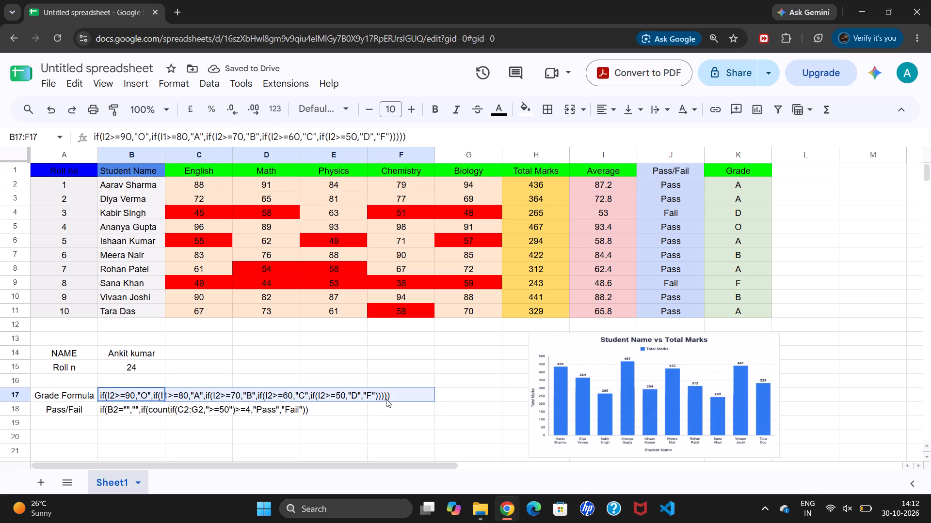
pyautogui.moveTo(386, 399); pyautogui.dragTo(386, 398)
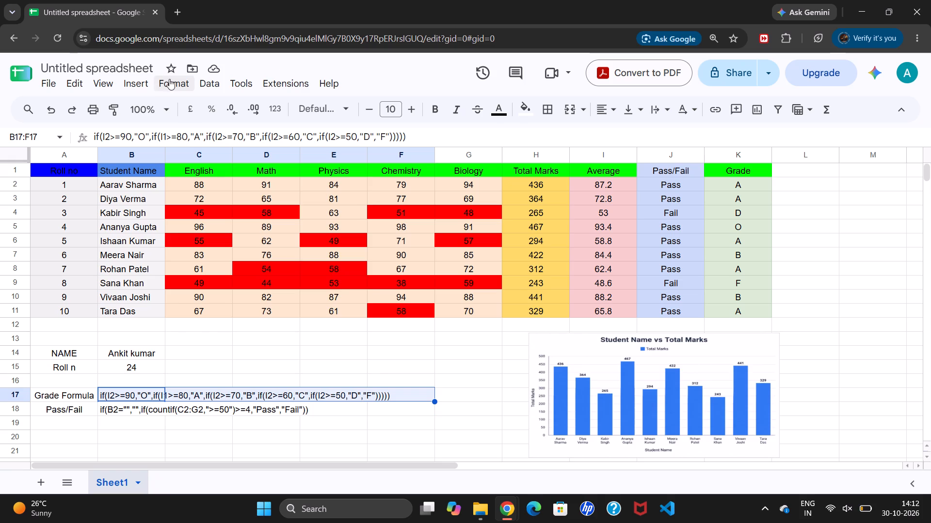
pyautogui.moveTo(169, 79); pyautogui.dragTo(232, 344)
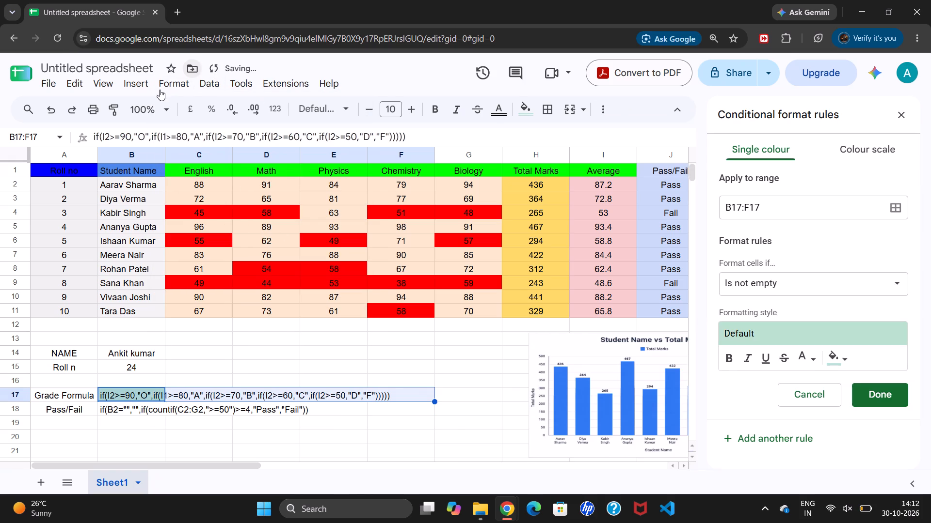
pyautogui.click(183, 76)
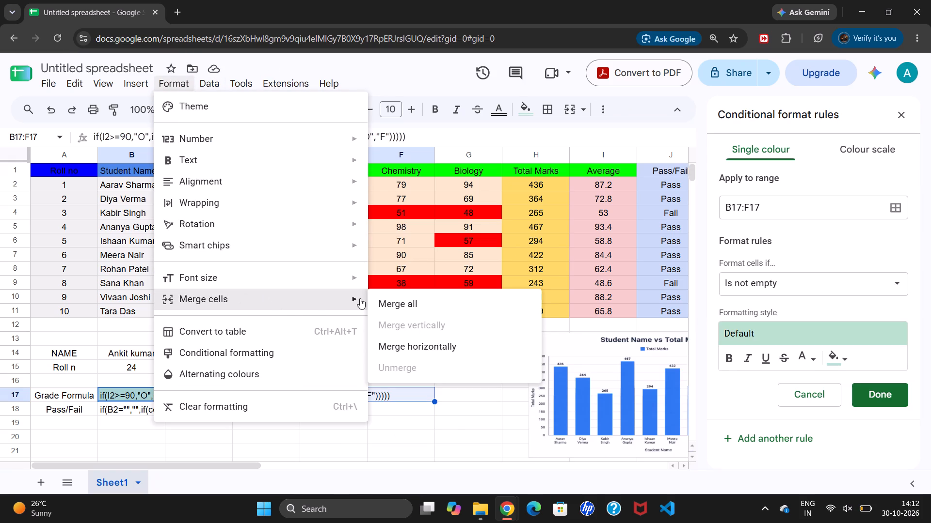
pyautogui.click(379, 304)
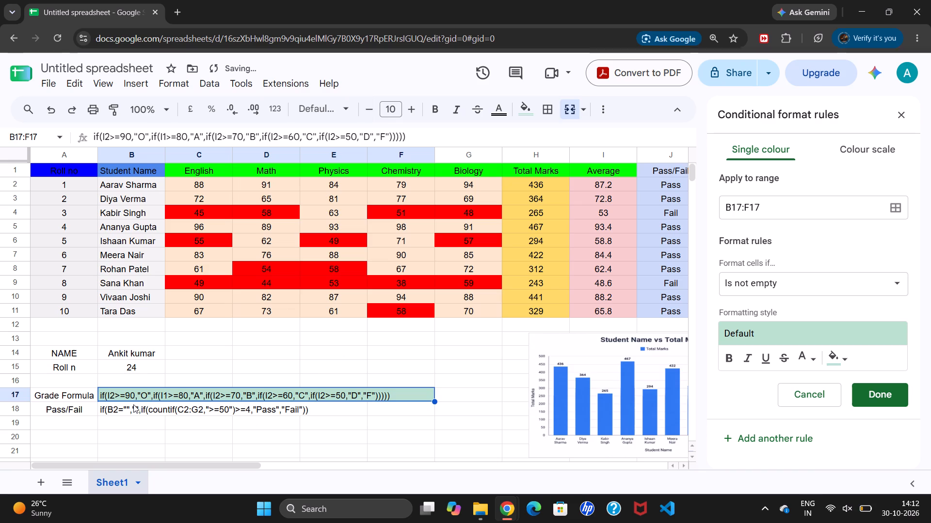
# Merge cells B18:E18 containing the pass/fail formula text into one cell.
pyautogui.moveTo(133, 404); pyautogui.dragTo(302, 408)
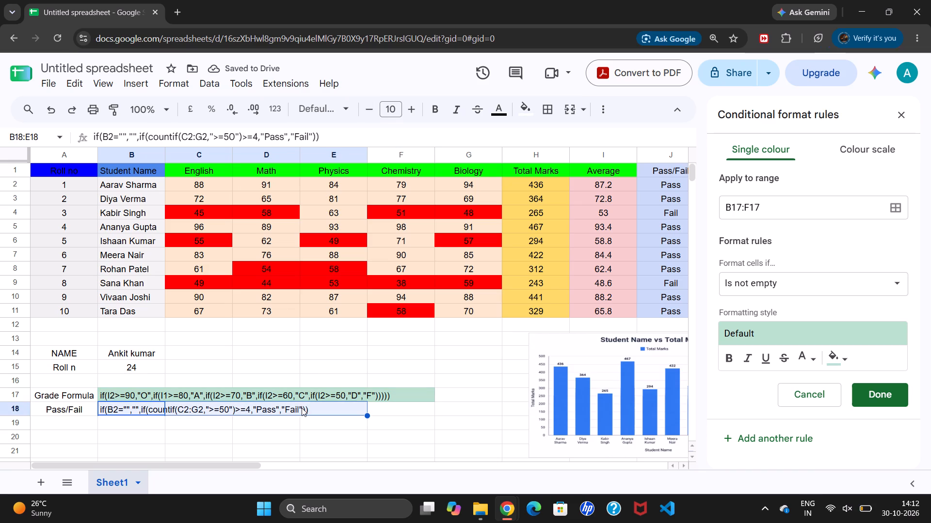
pyautogui.click(163, 85)
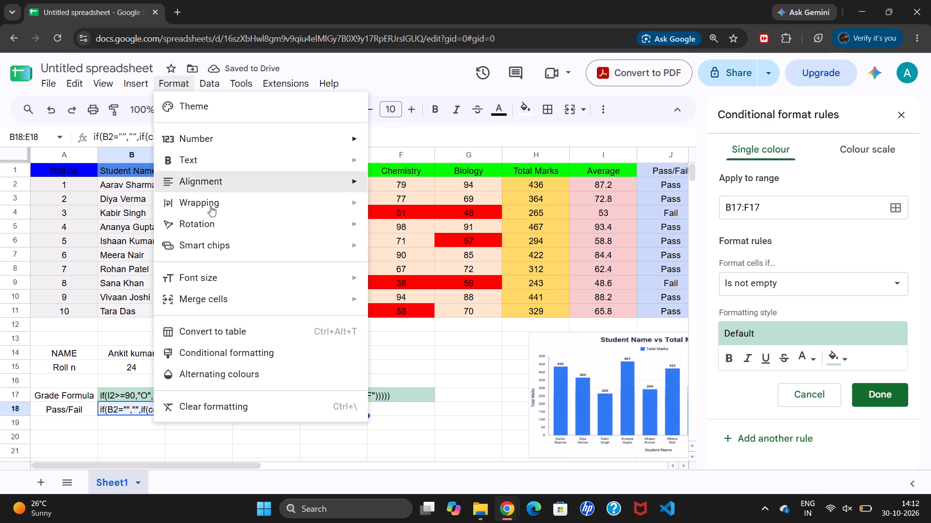
pyautogui.click(249, 292)
pyautogui.click(391, 303)
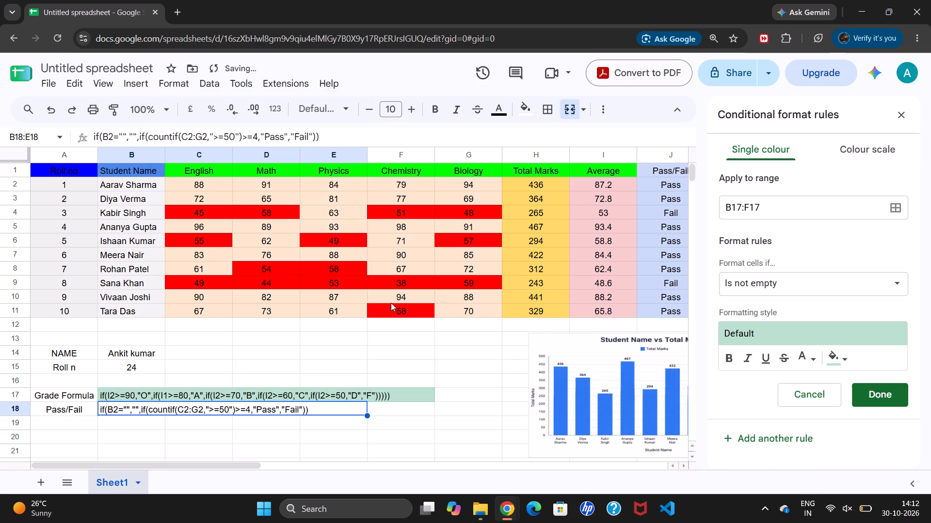
pyautogui.click(266, 433)
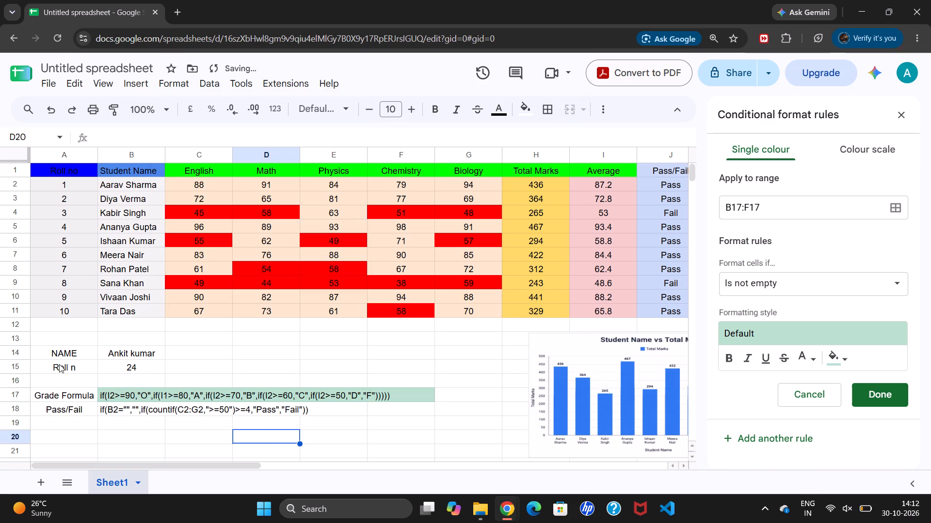
# Make the labels in A14:A18 bold.
pyautogui.moveTo(63, 352); pyautogui.dragTo(63, 407)
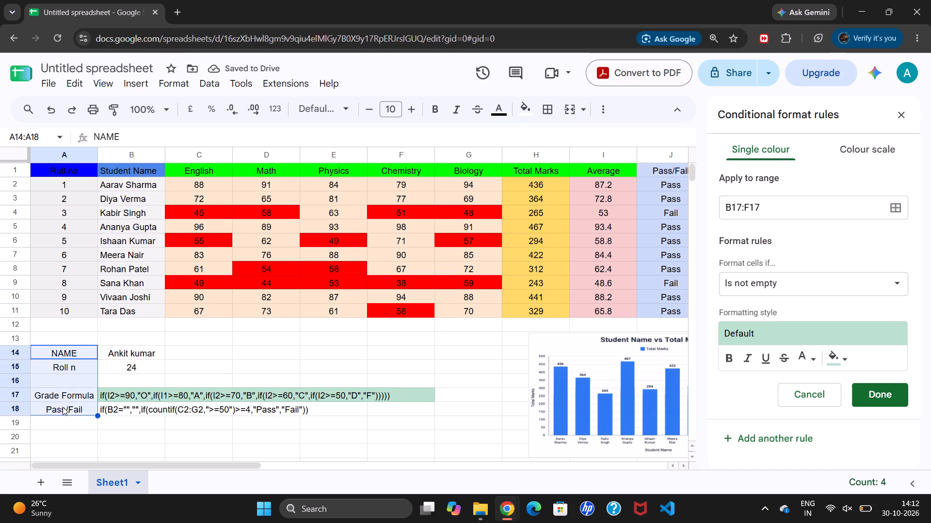
pyautogui.hotkey('ctrl', 'b')
pyautogui.click(166, 369)
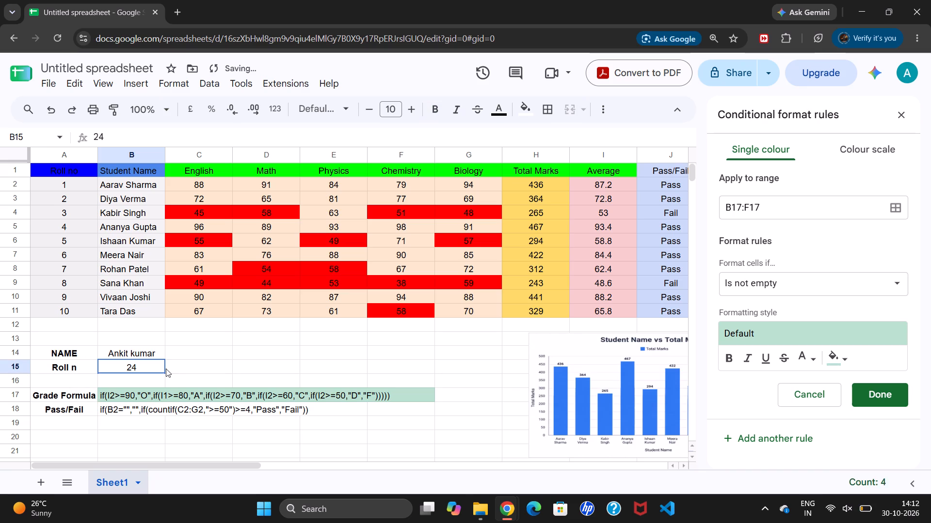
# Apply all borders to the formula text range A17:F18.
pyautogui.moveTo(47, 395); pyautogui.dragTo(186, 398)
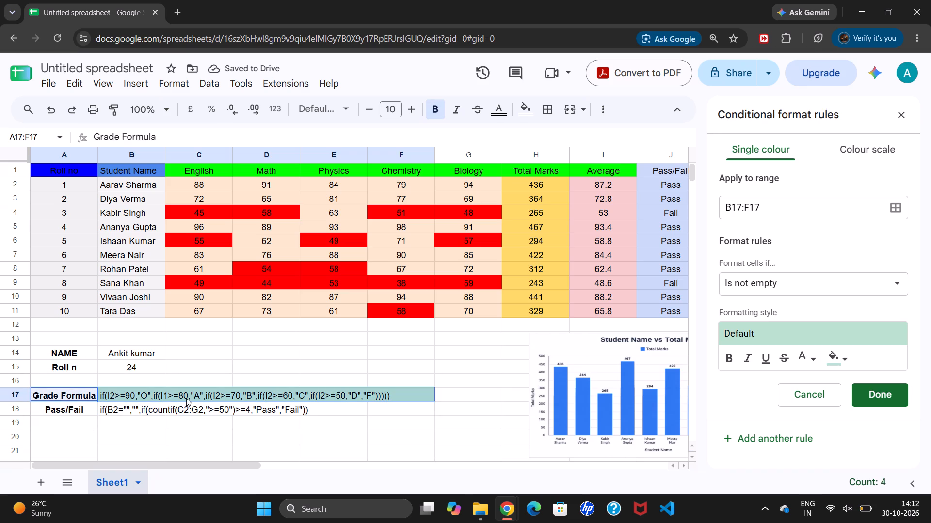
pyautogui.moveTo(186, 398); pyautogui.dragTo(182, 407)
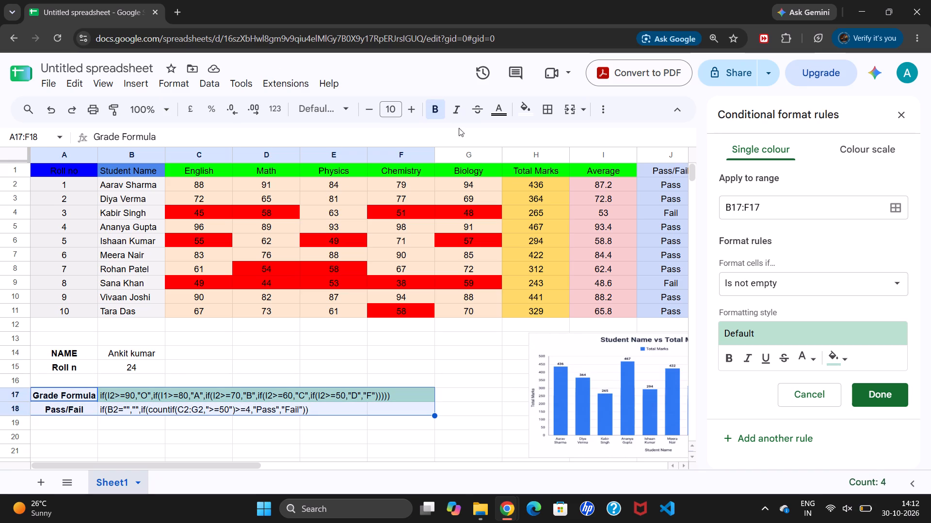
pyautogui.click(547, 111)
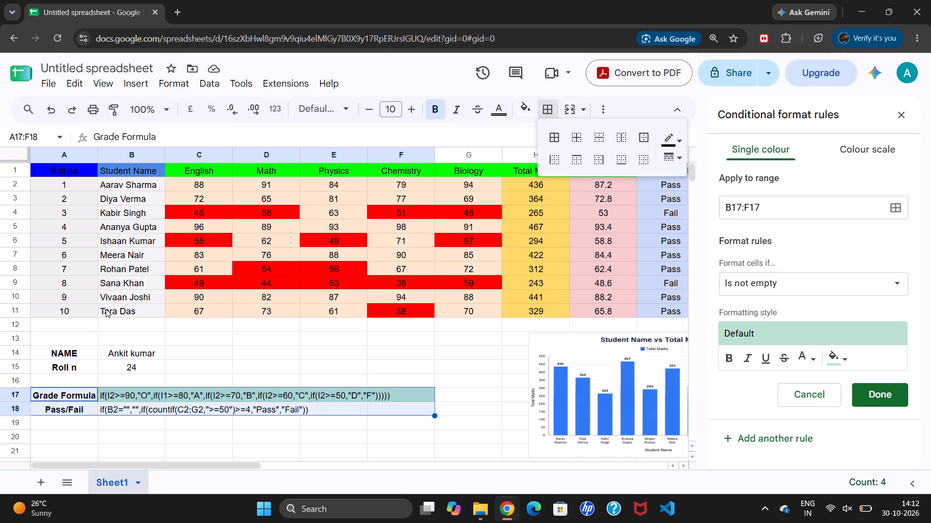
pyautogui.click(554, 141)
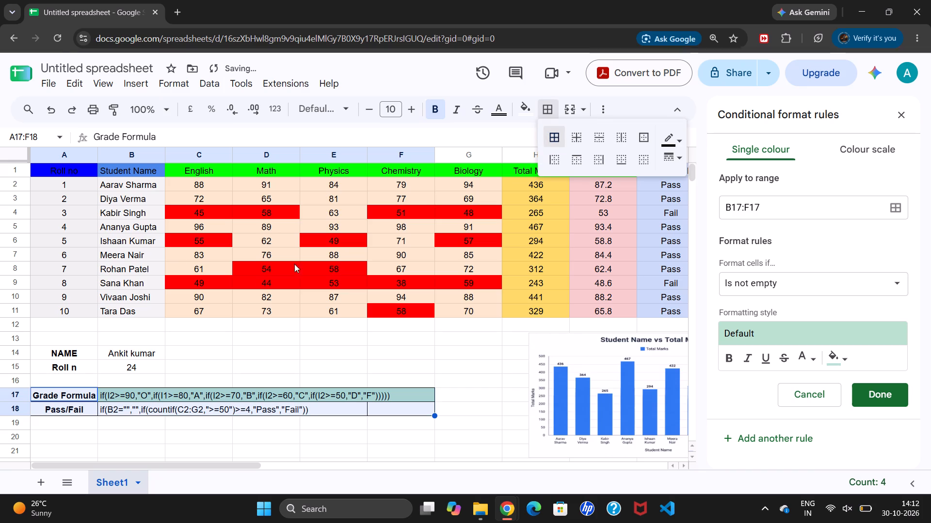
# Apply all borders to the name and roll number cells A14:B15.
pyautogui.moveTo(69, 349); pyautogui.dragTo(128, 360)
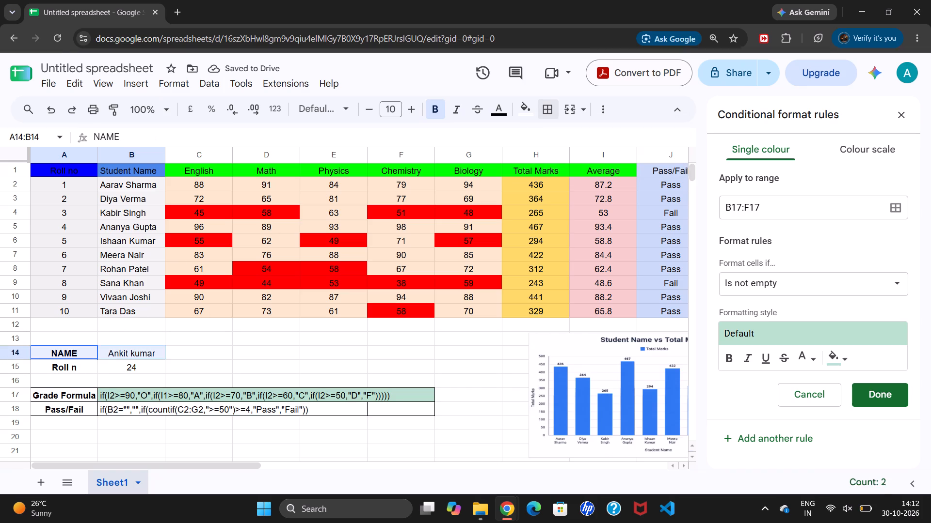
pyautogui.moveTo(128, 360); pyautogui.dragTo(125, 374)
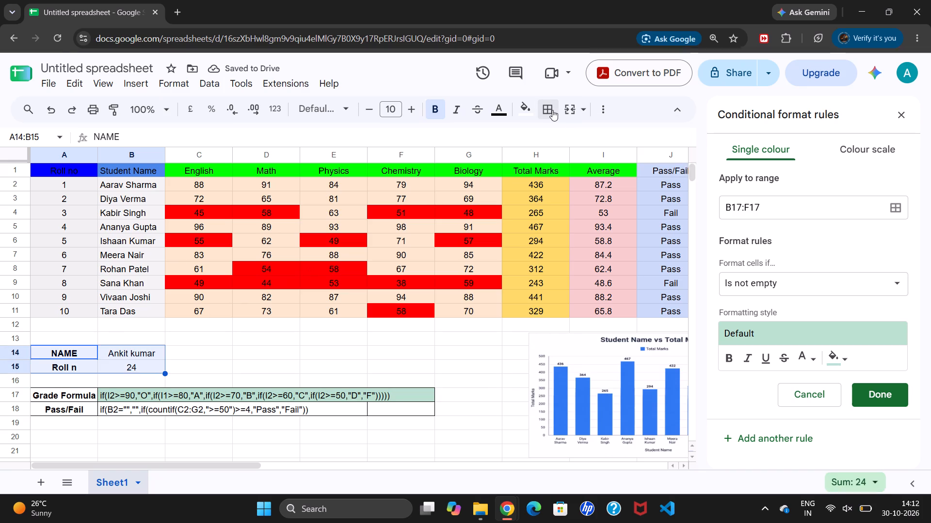
pyautogui.click(552, 110)
pyautogui.click(554, 135)
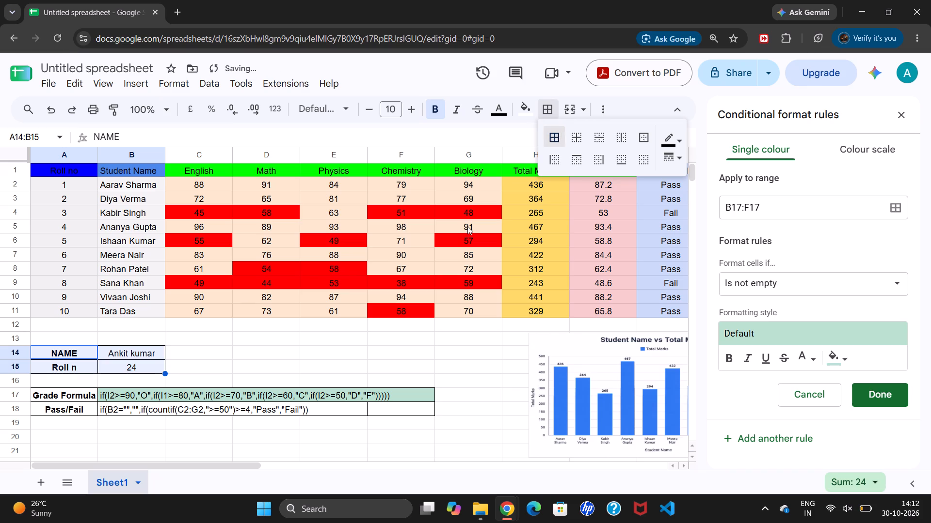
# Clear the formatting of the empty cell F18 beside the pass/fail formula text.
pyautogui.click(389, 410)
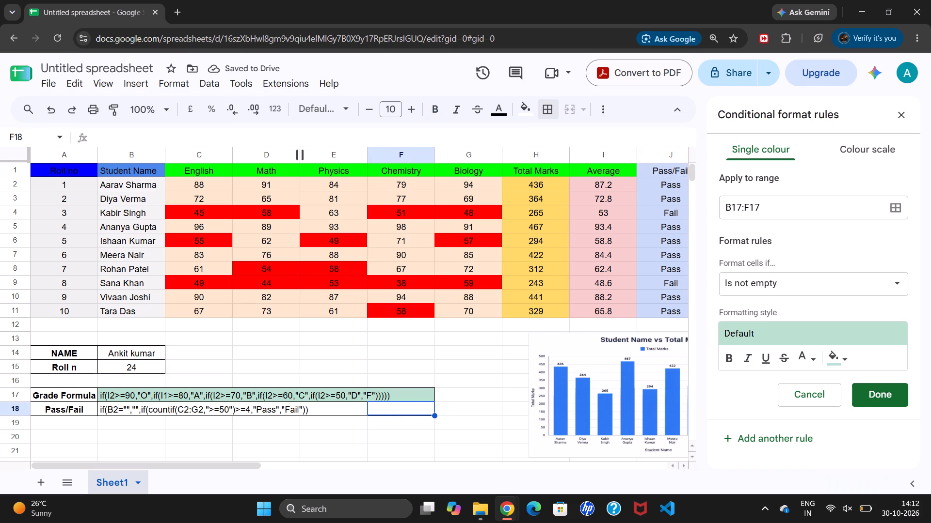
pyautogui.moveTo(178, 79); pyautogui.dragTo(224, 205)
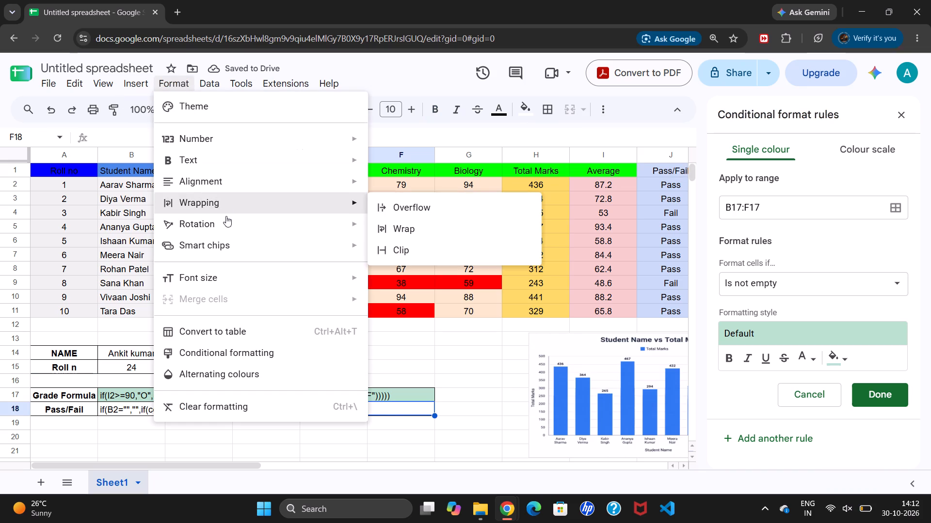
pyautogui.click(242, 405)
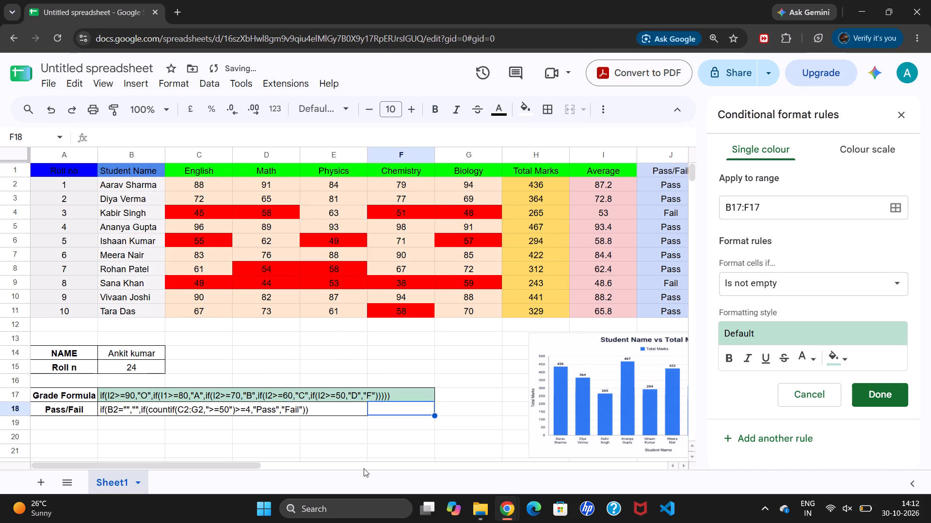
# Close the conditional format rules editor.
pyautogui.click(364, 468)
pyautogui.hscroll(5, 364, 468)
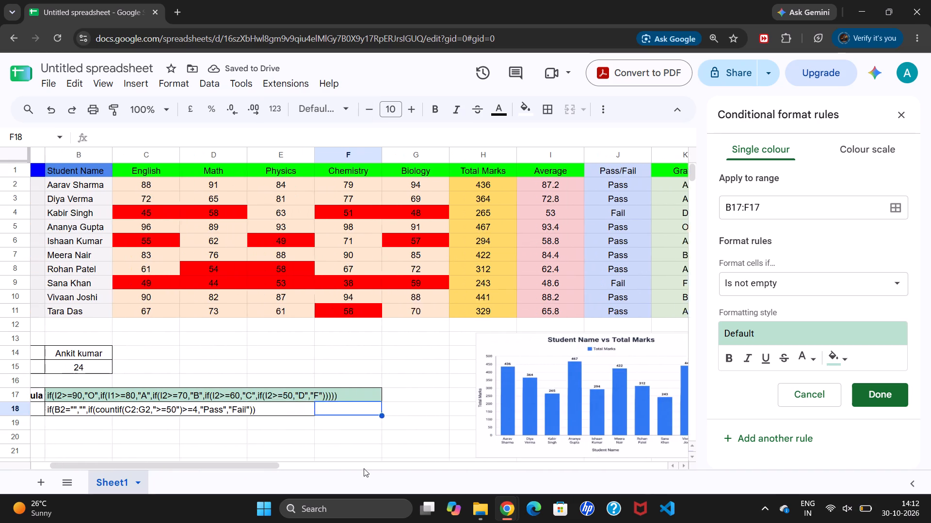
pyautogui.click(397, 363)
pyautogui.hscroll(1, 397, 363)
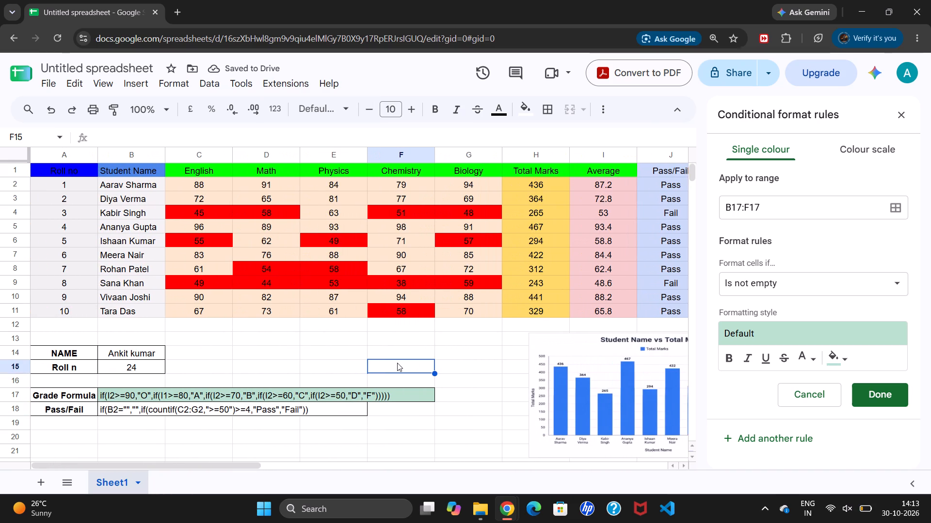
pyautogui.scroll(2, 397, 363)
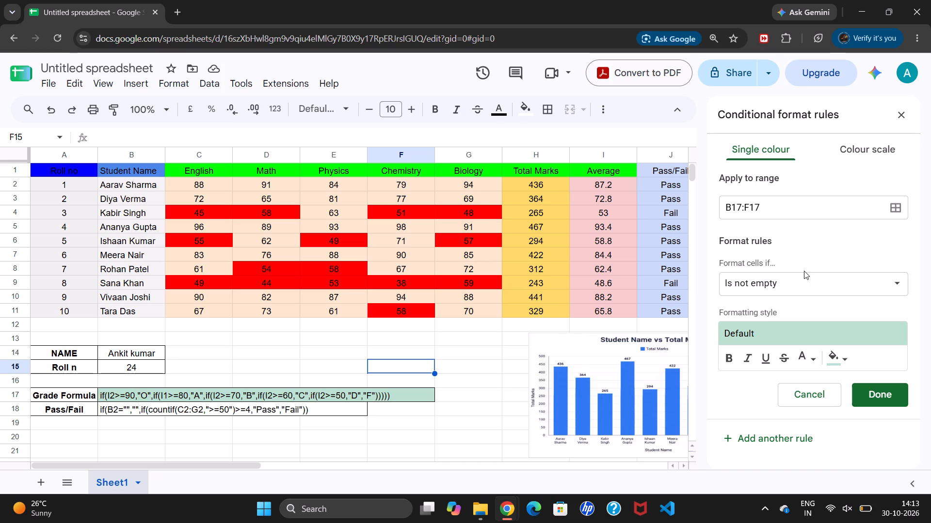
pyautogui.click(903, 112)
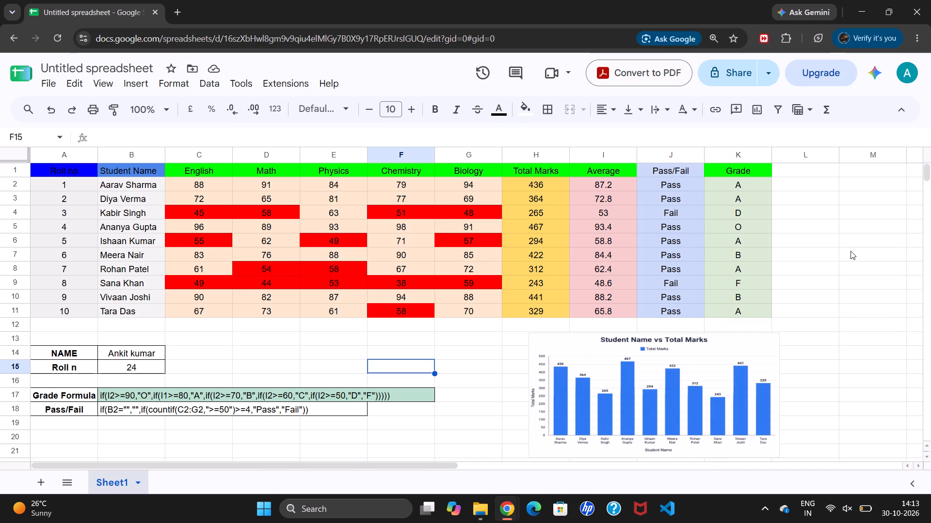
# Clear the formatting of the merged grade formula text cell B17:F17.
pyautogui.click(481, 400)
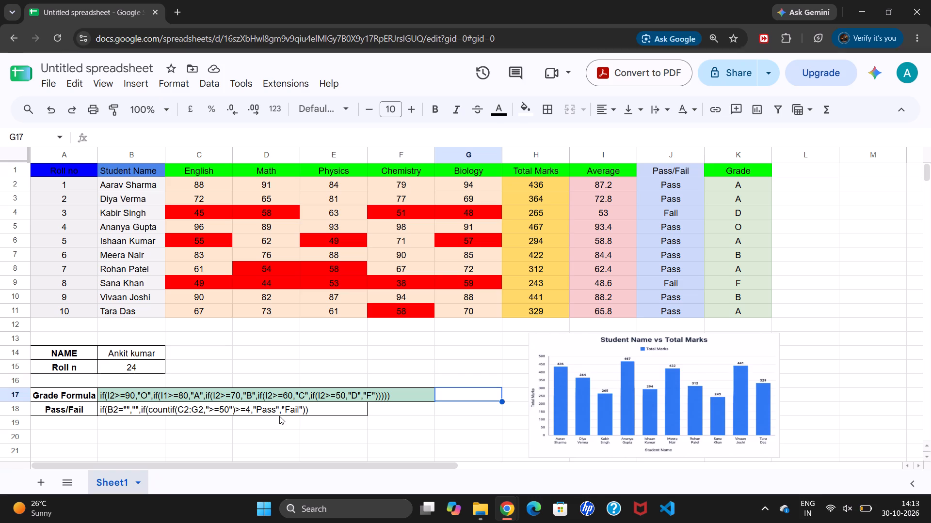
pyautogui.click(303, 397)
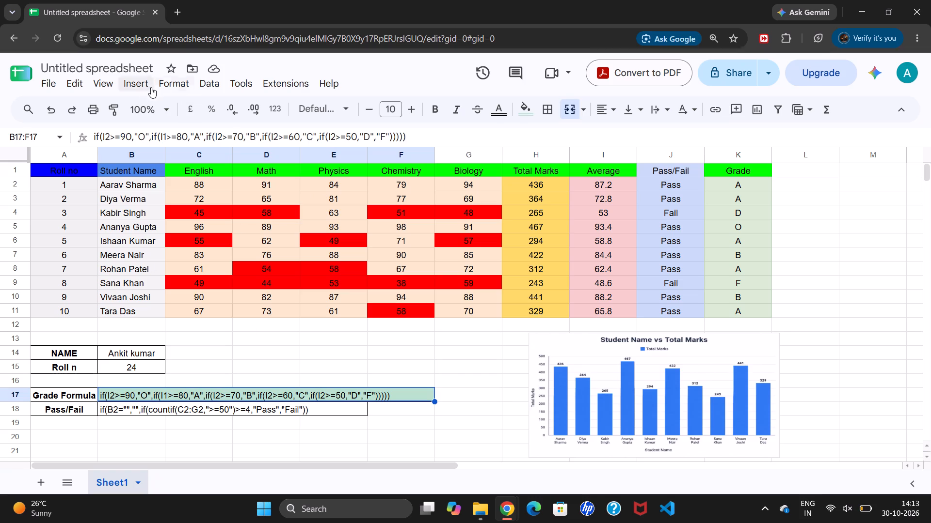
pyautogui.click(177, 78)
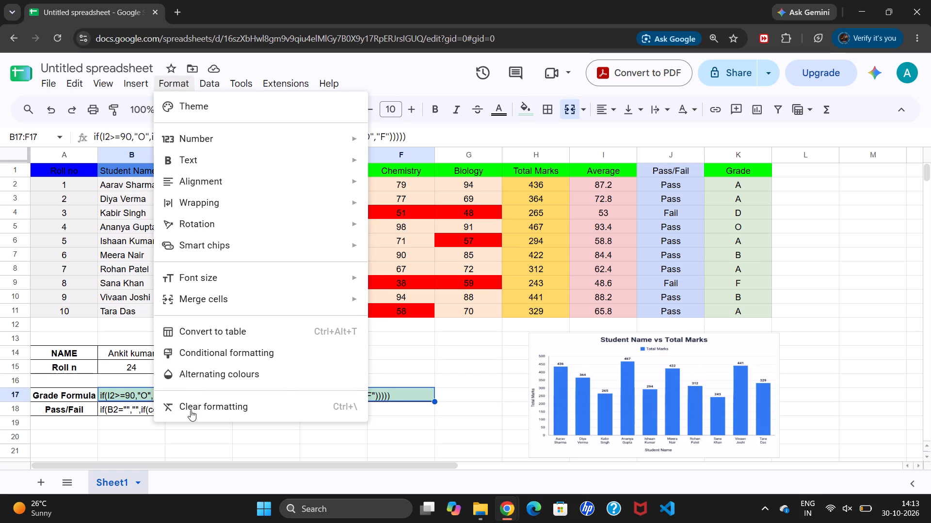
pyautogui.click(191, 410)
pyautogui.click(150, 433)
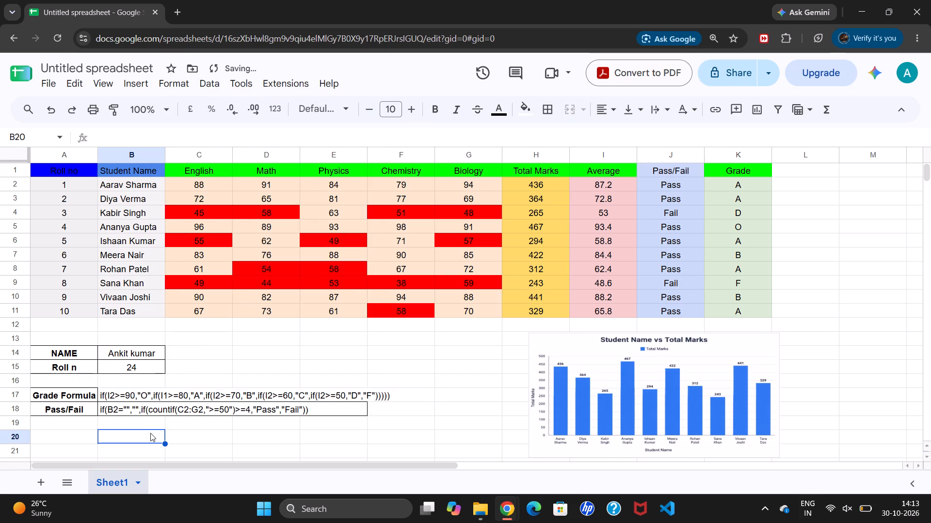
# Merge cells B17:F17 holding the grade formula text into one cell again.
pyautogui.moveTo(120, 391); pyautogui.dragTo(149, 394)
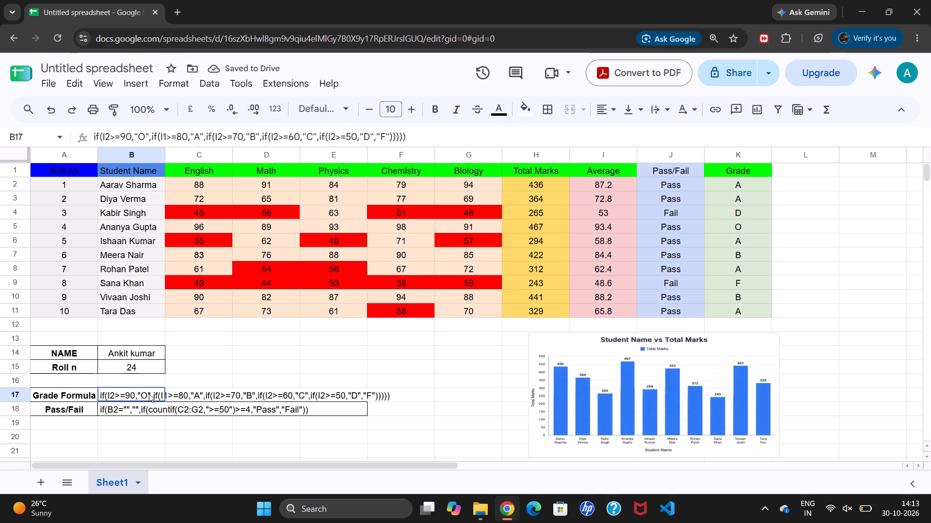
pyautogui.moveTo(149, 394); pyautogui.dragTo(398, 396)
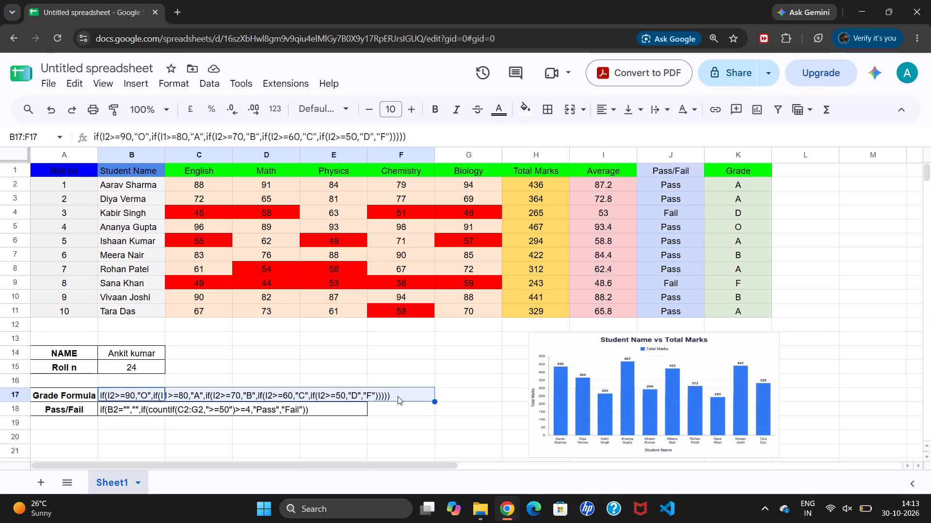
pyautogui.click(176, 80)
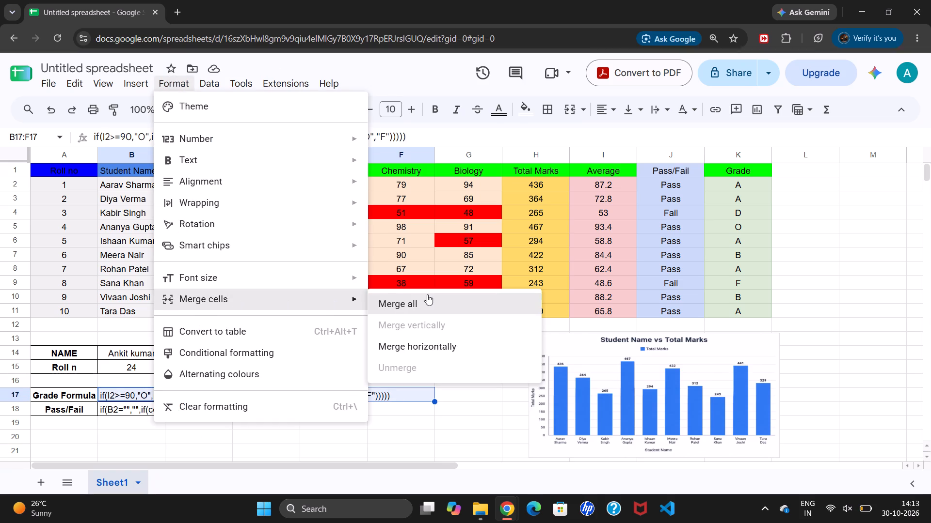
pyautogui.click(427, 294)
pyautogui.click(393, 402)
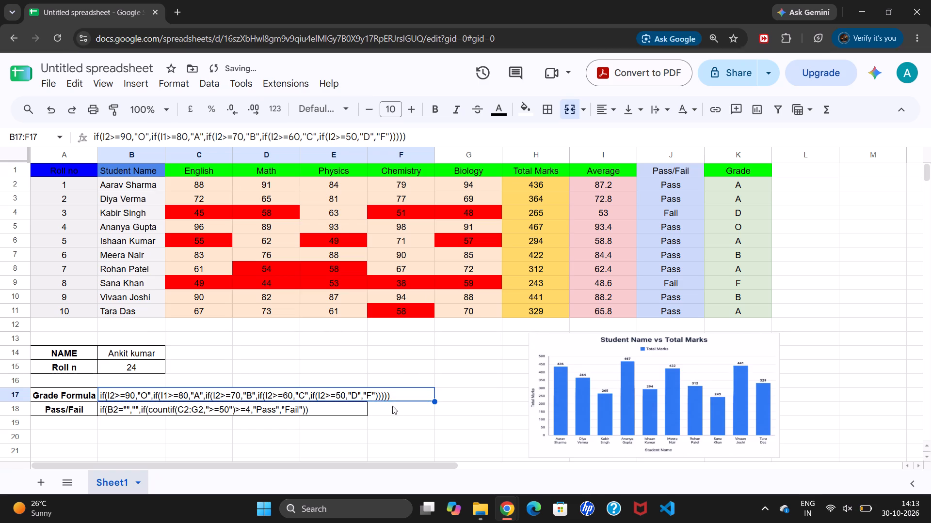
# Apply all borders to the formula labels and texts in A17:F18.
pyautogui.click(392, 411)
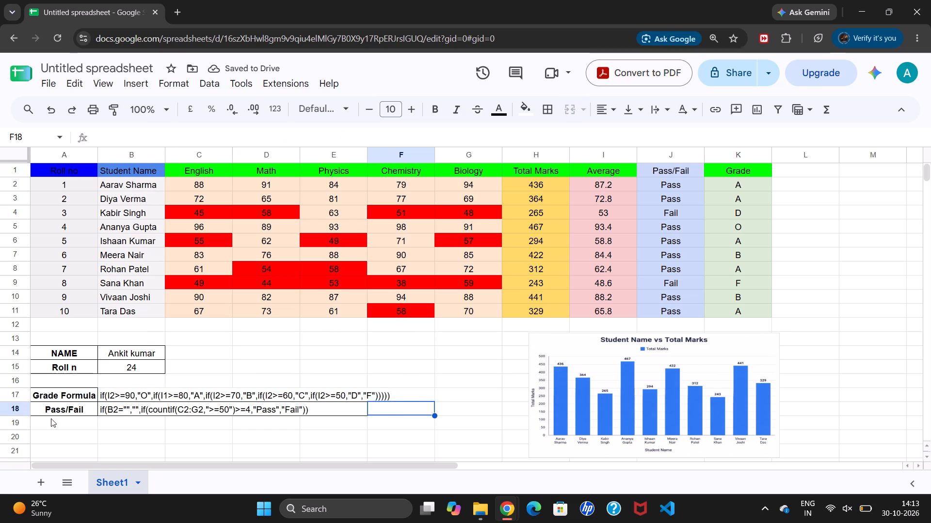
pyautogui.moveTo(68, 395); pyautogui.dragTo(159, 408)
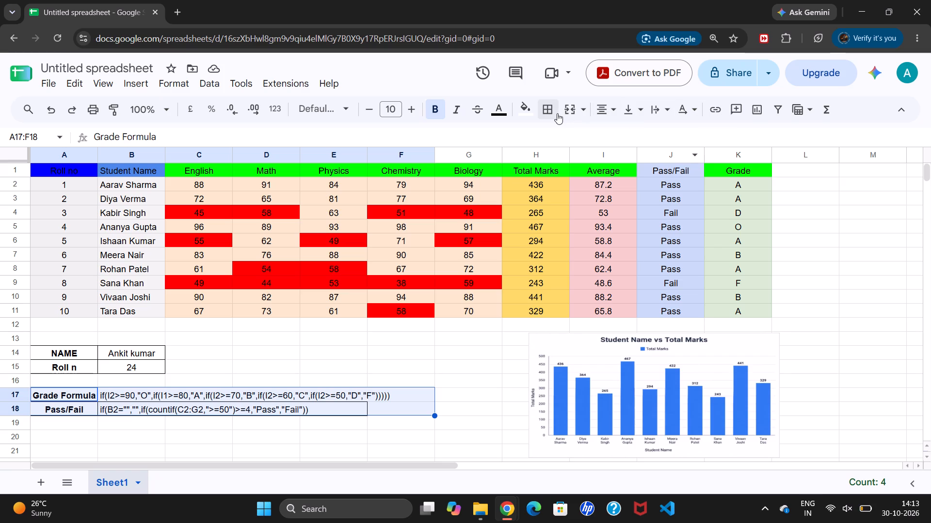
pyautogui.moveTo(557, 113); pyautogui.dragTo(555, 138)
pyautogui.click(555, 138)
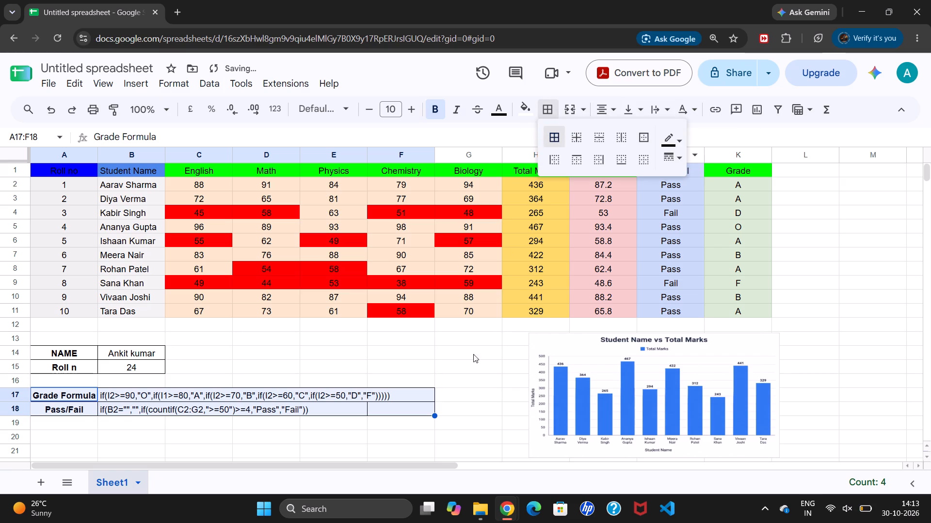
pyautogui.click(466, 366)
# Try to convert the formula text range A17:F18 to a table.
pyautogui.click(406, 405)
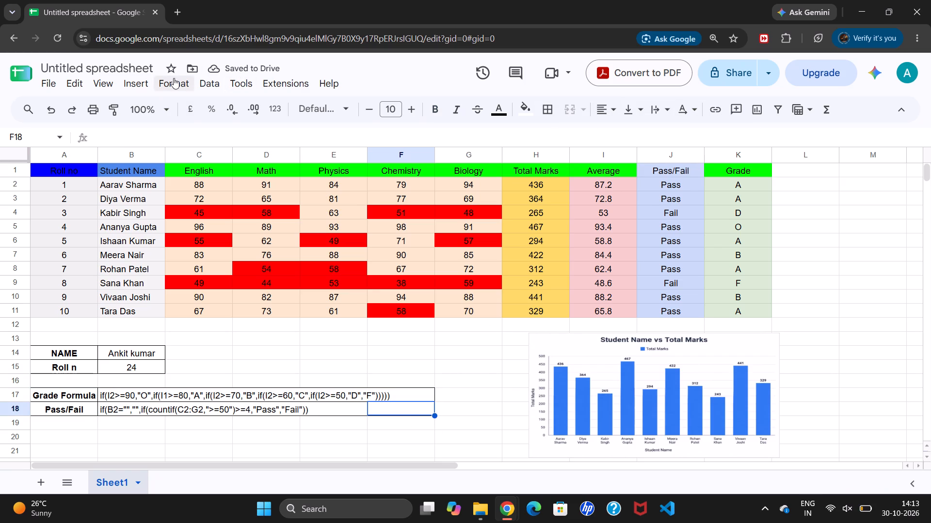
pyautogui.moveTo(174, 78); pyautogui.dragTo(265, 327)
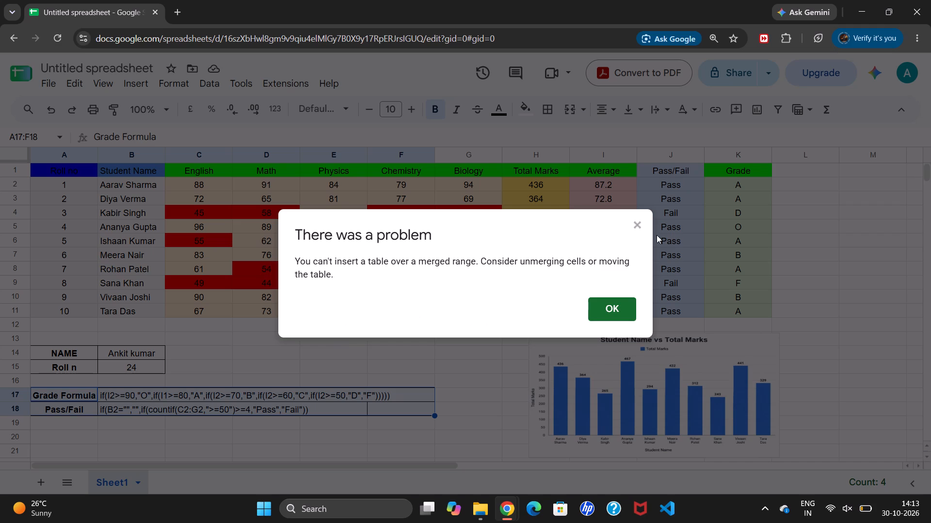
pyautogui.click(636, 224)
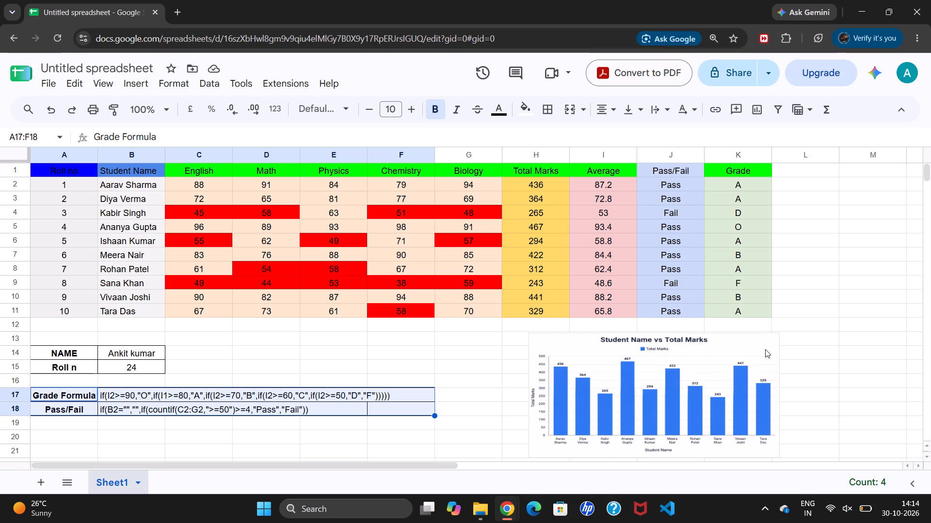
# Clear the formatting of the empty cell F18 beside the pass/fail formula text.
pyautogui.moveTo(419, 368); pyautogui.dragTo(408, 418)
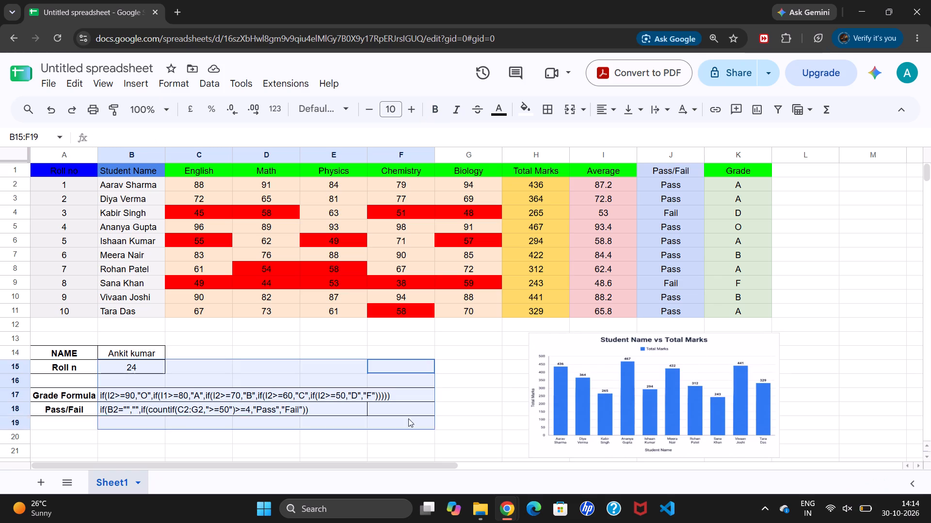
pyautogui.moveTo(408, 418); pyautogui.dragTo(407, 411)
pyautogui.click(407, 411)
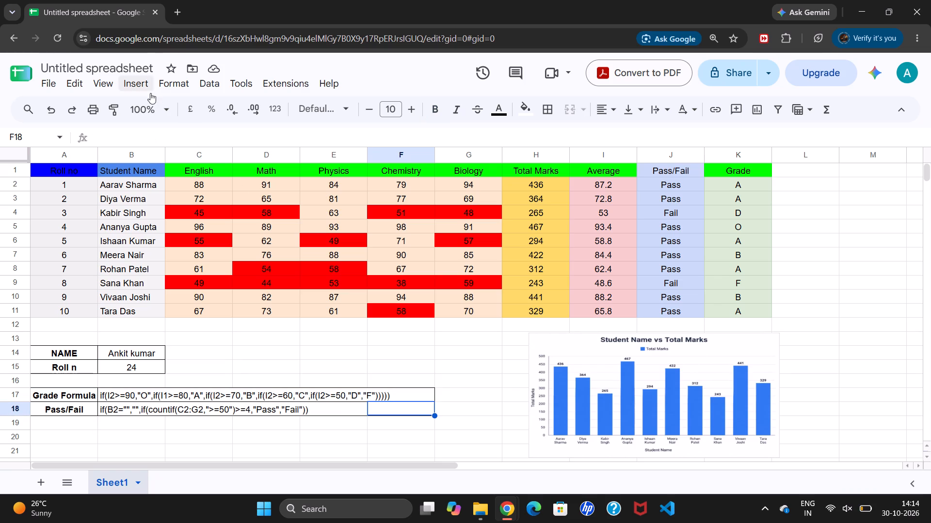
pyautogui.click(162, 83)
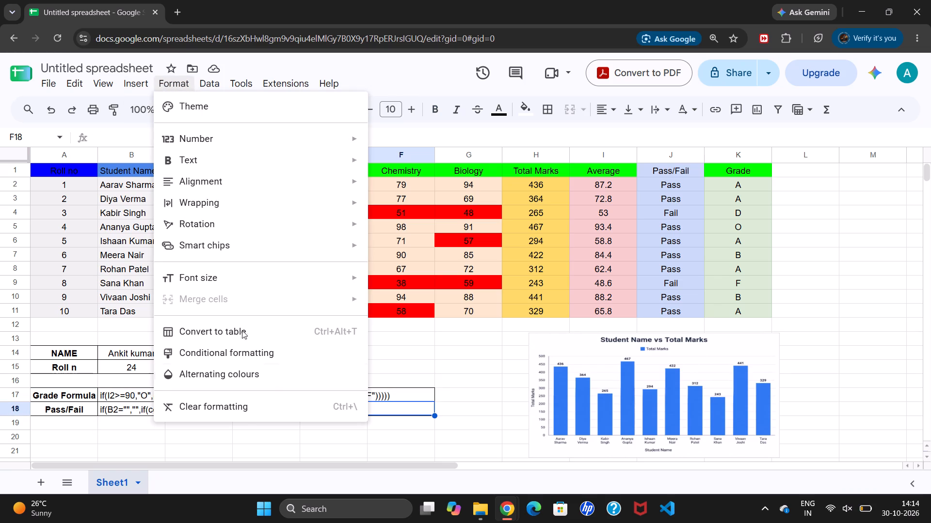
pyautogui.click(237, 414)
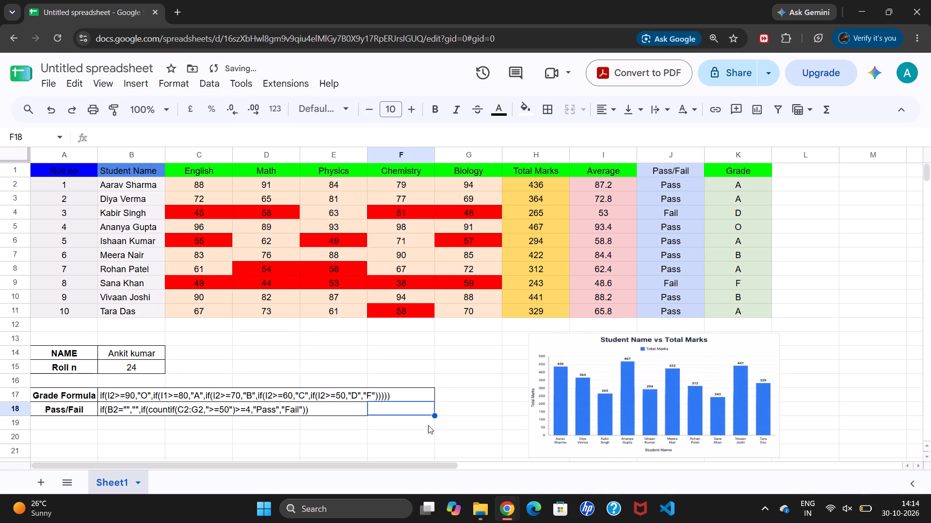
pyautogui.click(437, 423)
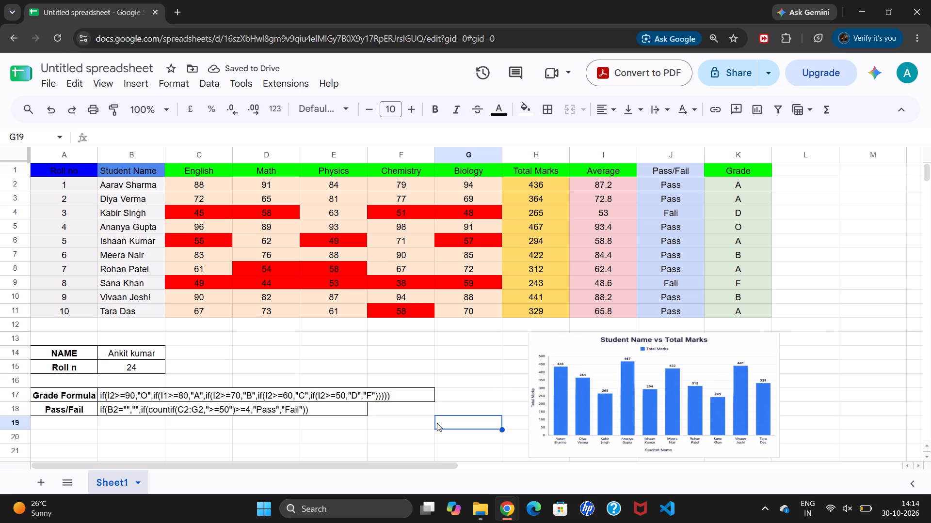
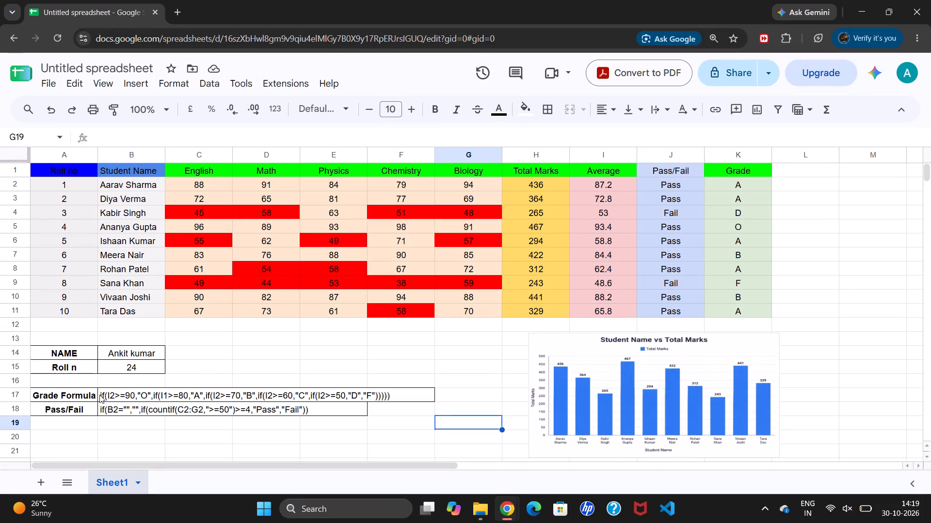
# Copy the merged cell B17:F17 containing the grade formula text.
pyautogui.moveTo(99, 395); pyautogui.dragTo(180, 393)
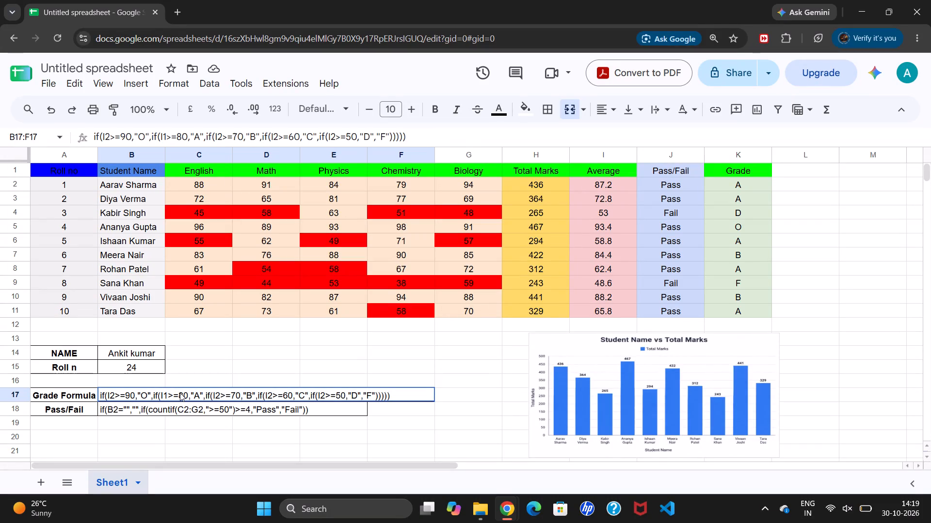
pyautogui.moveTo(180, 393); pyautogui.dragTo(180, 393)
pyautogui.rightClick(180, 393)
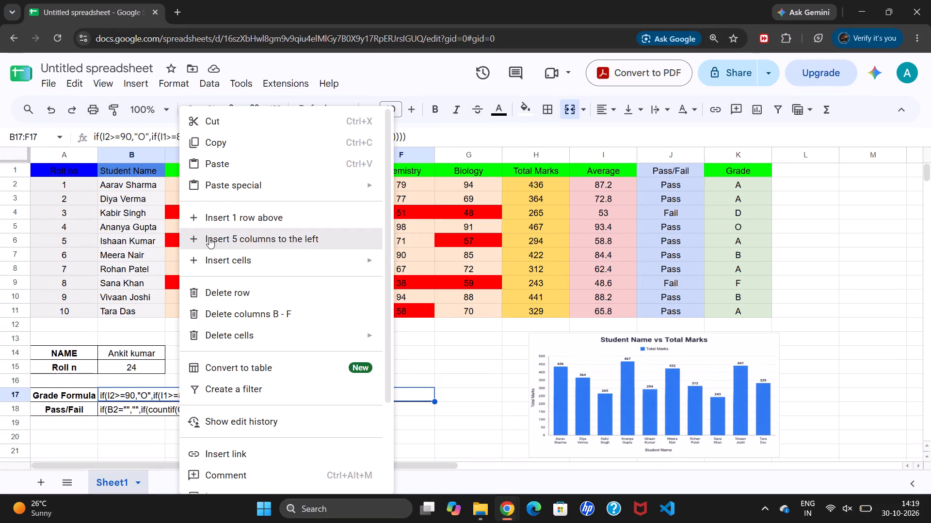
pyautogui.click(239, 145)
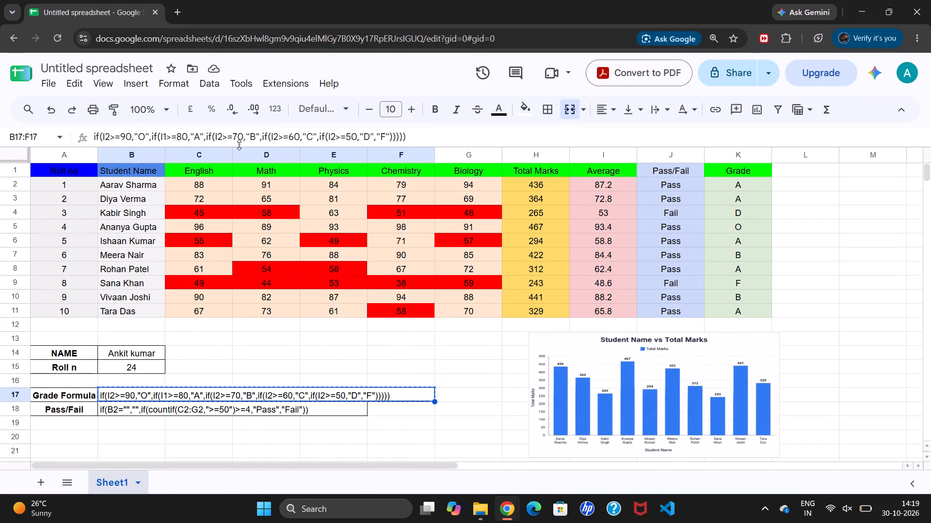
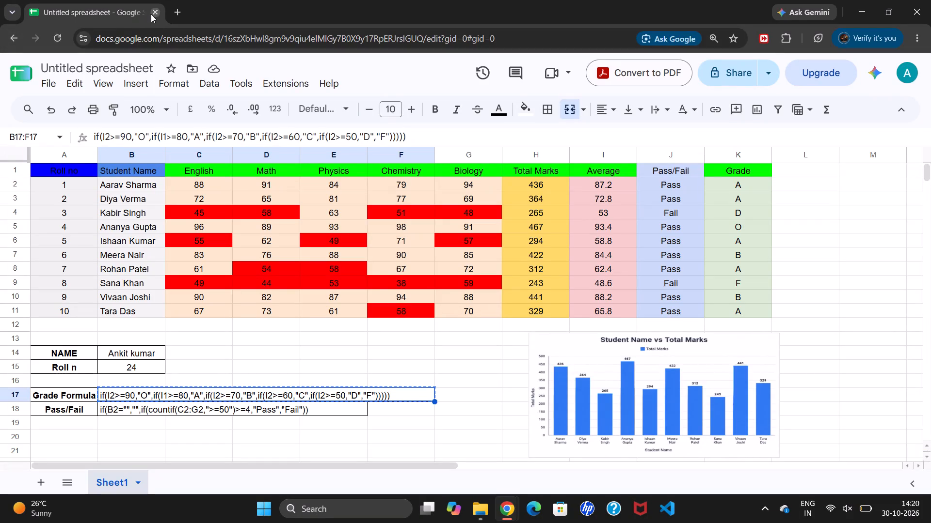
# Open WhatsApp Web in a new browser tab alongside the spreadsheet.
pyautogui.doubleClick(175, 12)
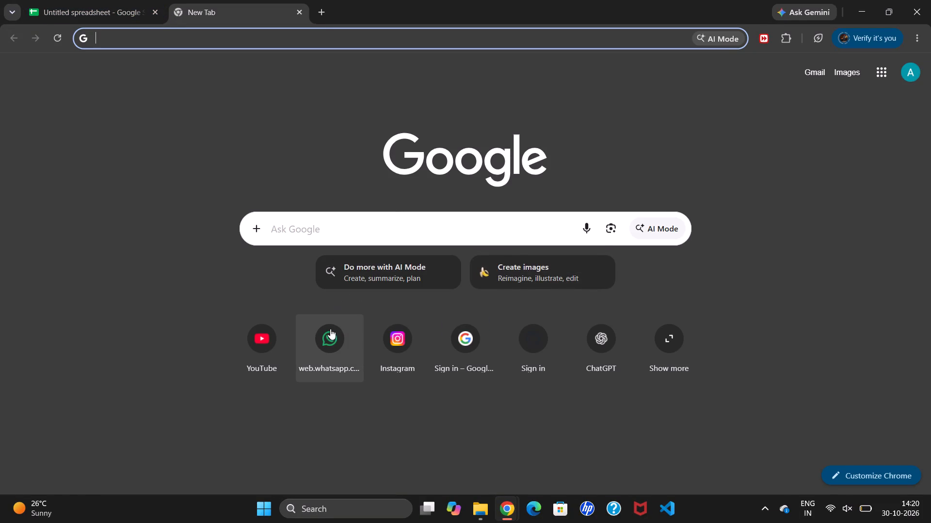
pyautogui.click(329, 333)
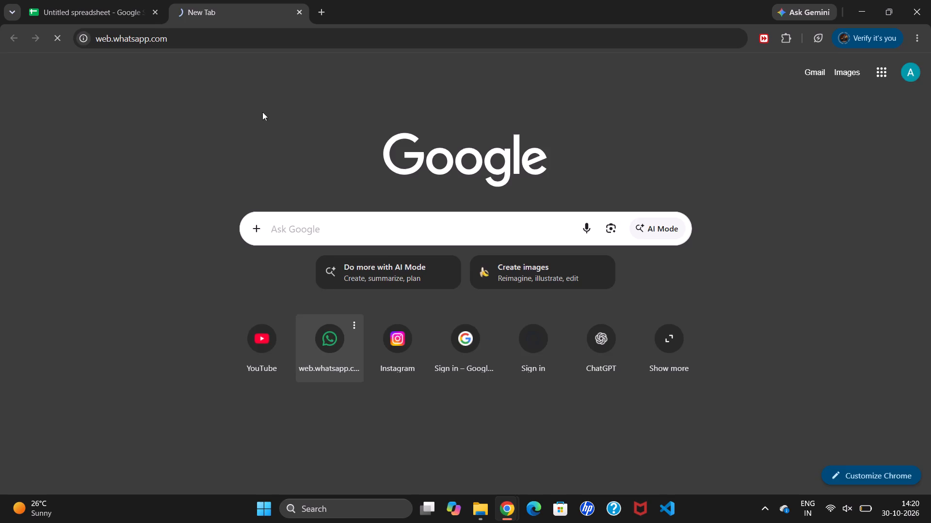